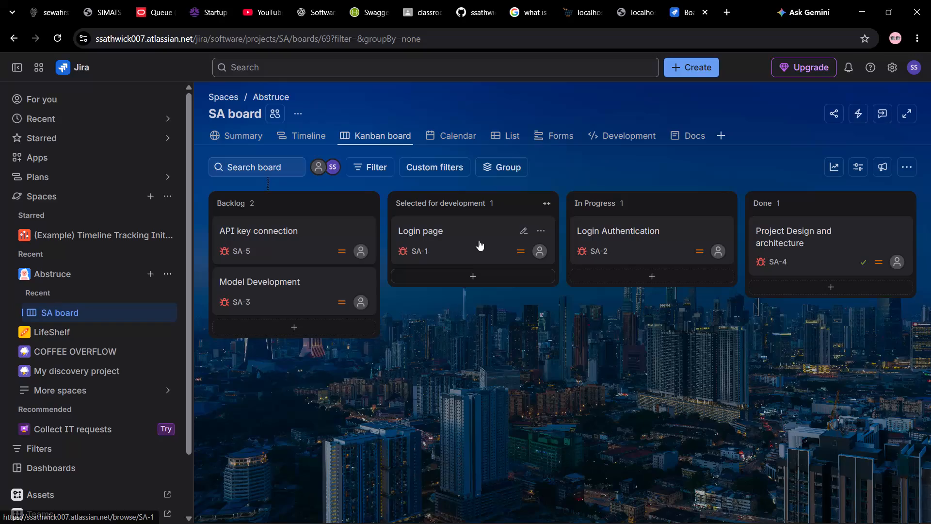
click(497, 389)
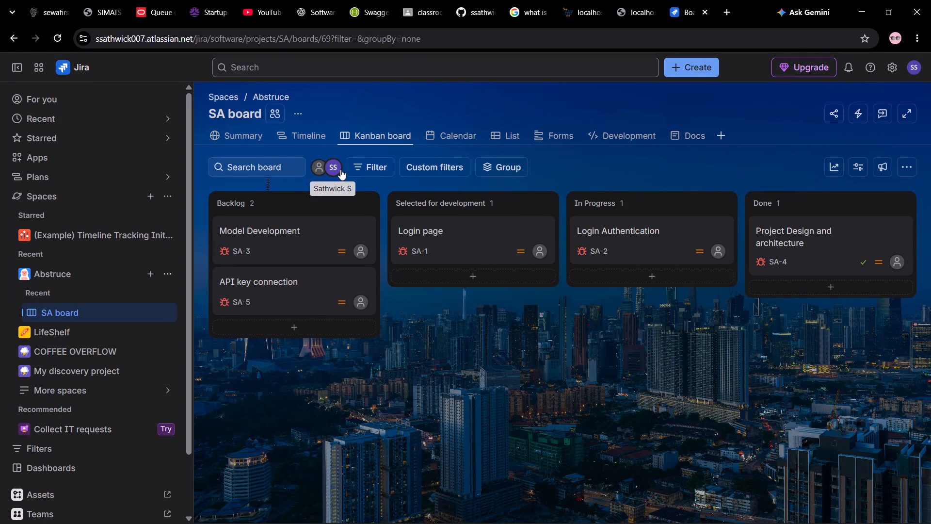
click(298, 134)
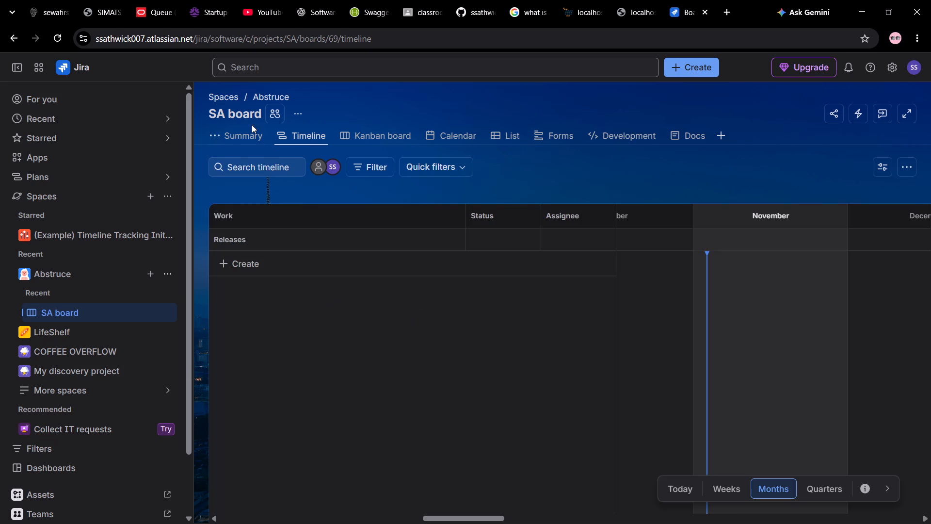
click(363, 132)
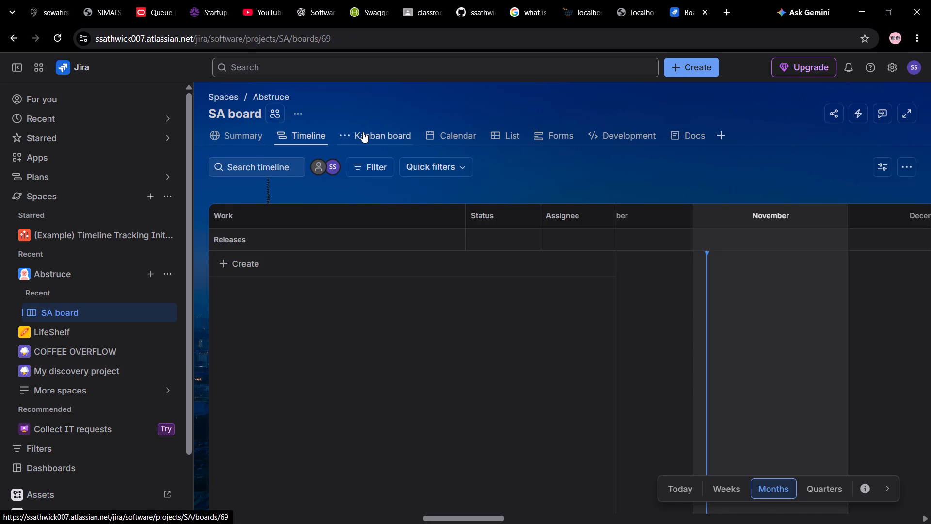
click(503, 131)
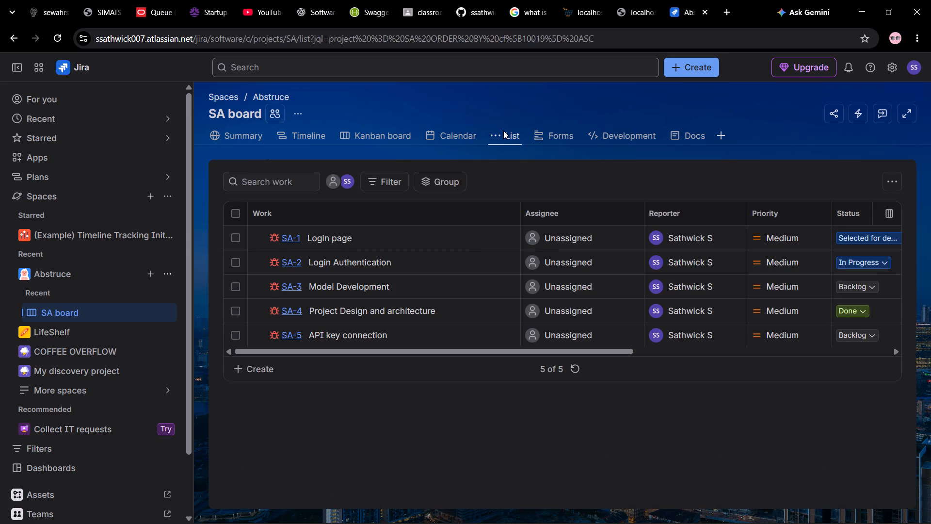
click(867, 282)
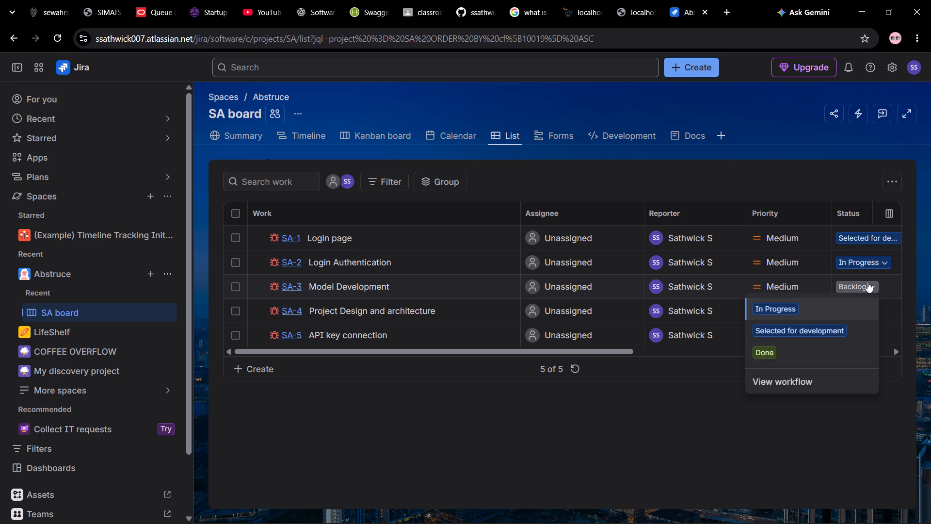
click(867, 282)
drag(895, 170, 894, 174)
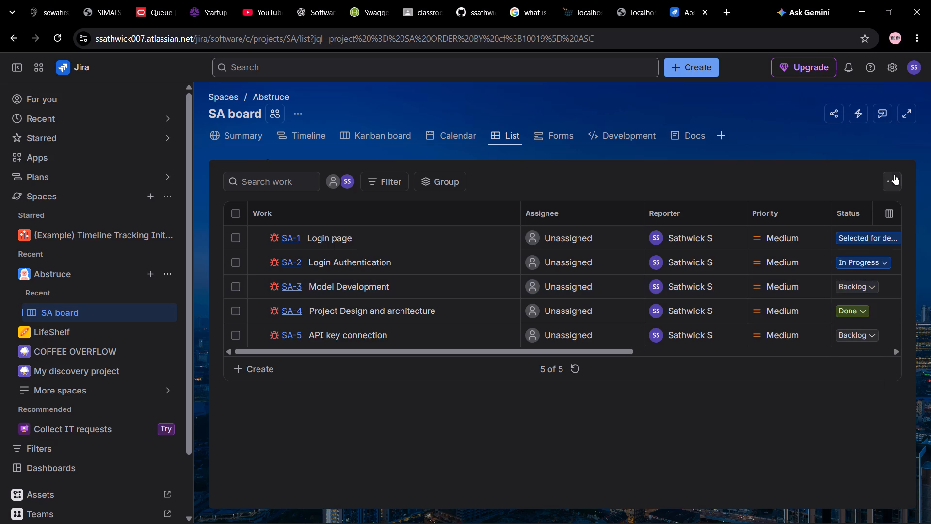
click(894, 174)
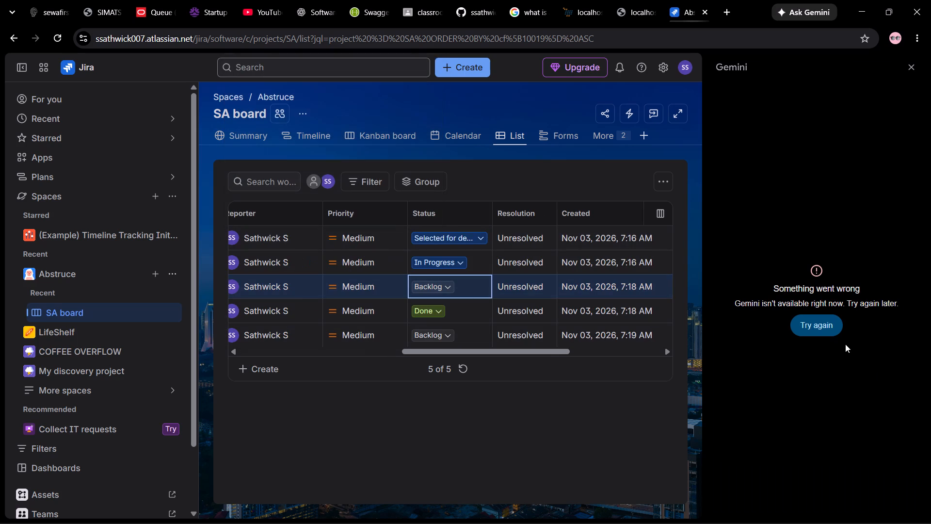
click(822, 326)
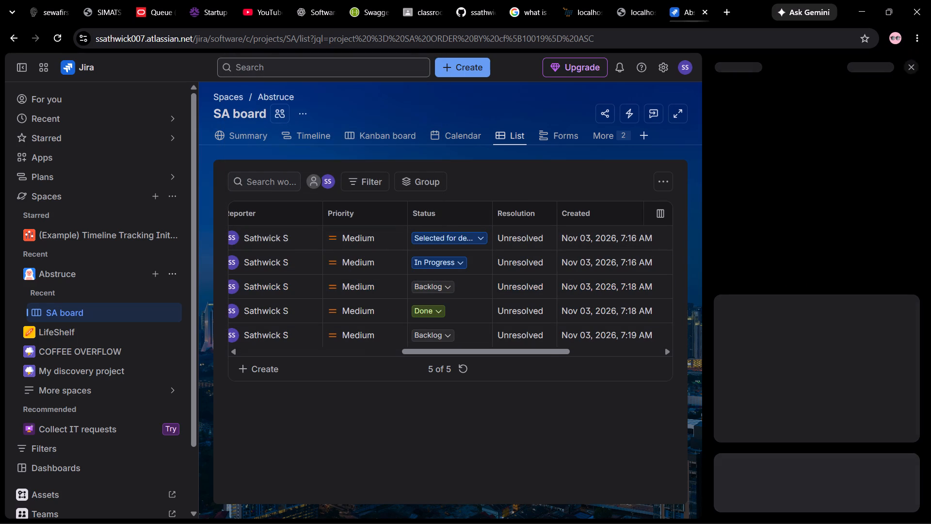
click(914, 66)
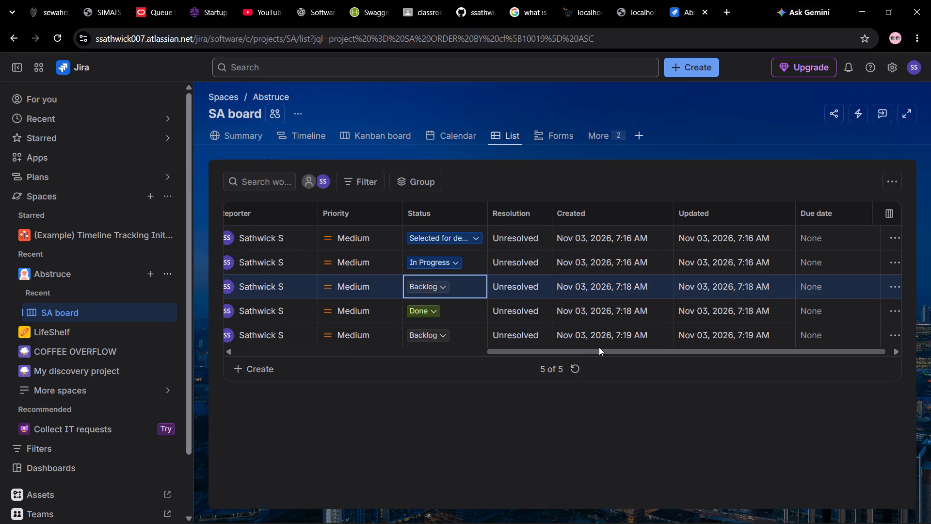
Look across the remaining work item columns in the list and return to the Abstruce space's Kanban board.
scroll(182, 293, right, 5)
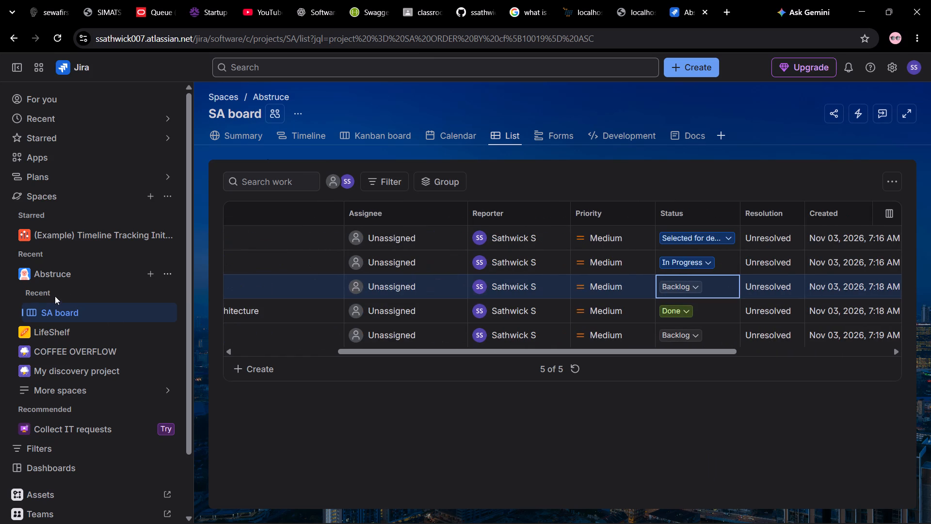
drag(36, 283, 48, 278)
right_click(48, 278)
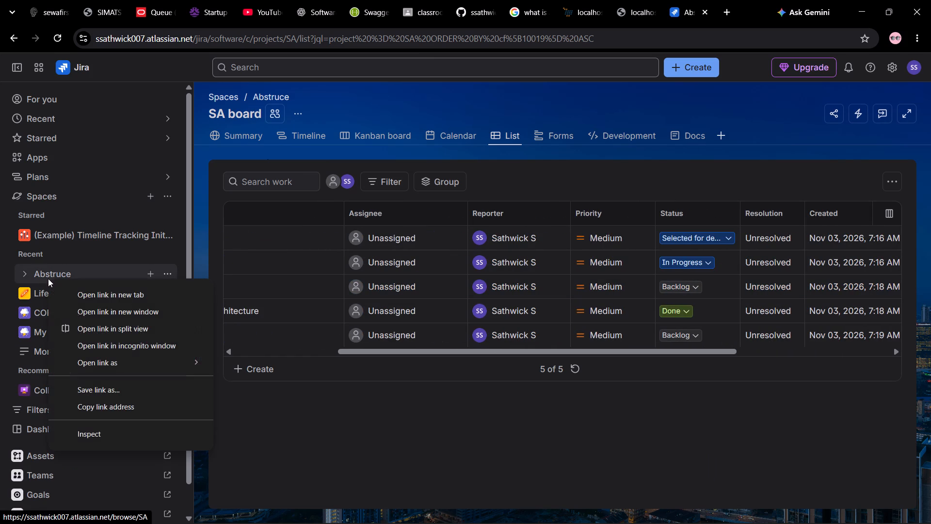
click(39, 289)
click(42, 275)
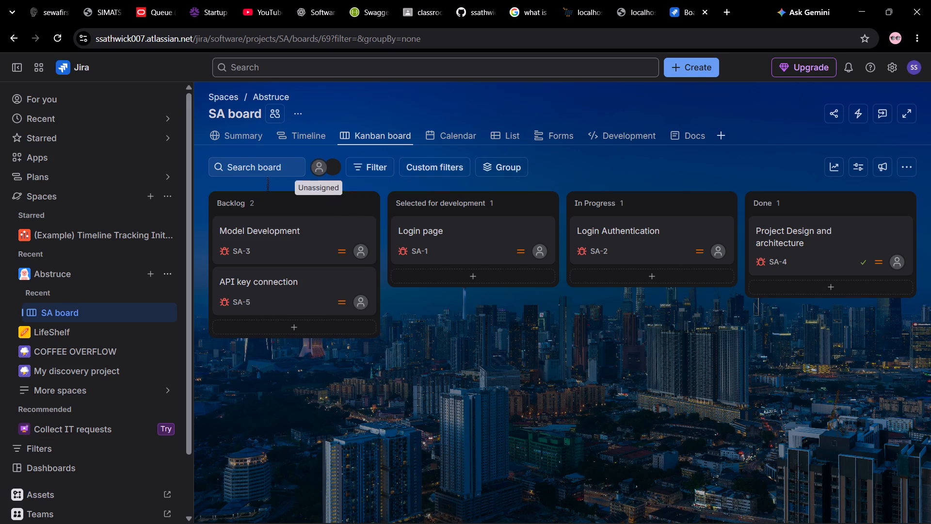
Search the Kanban board for "moscow" and clear the search.
click(260, 164)
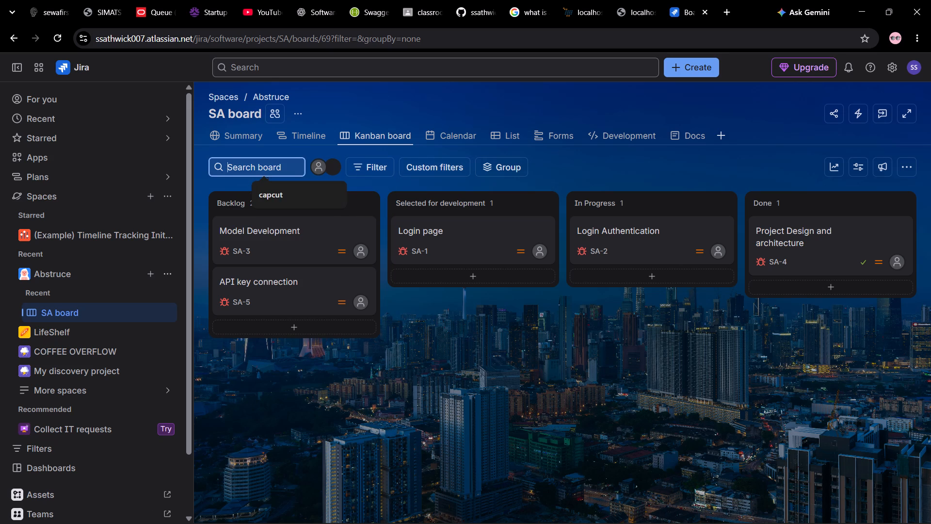
text(mos)
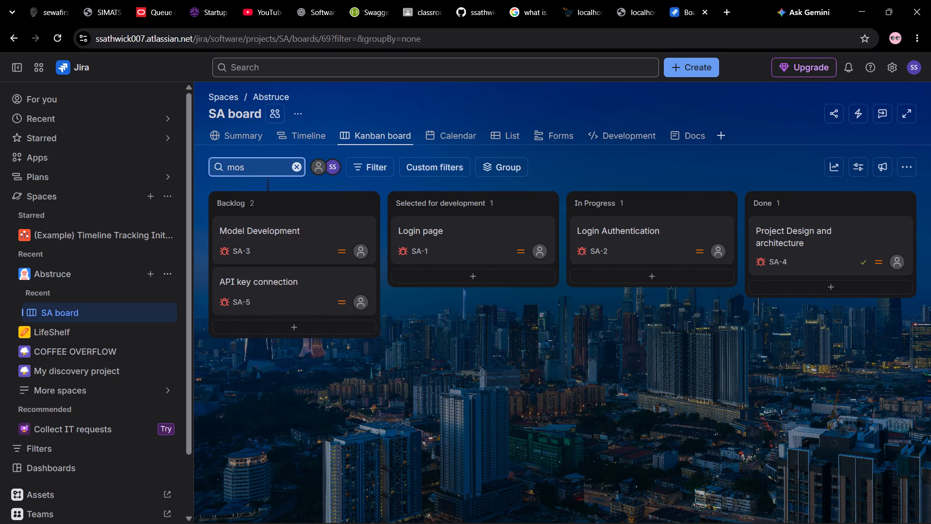
text(cow)
key(Return)
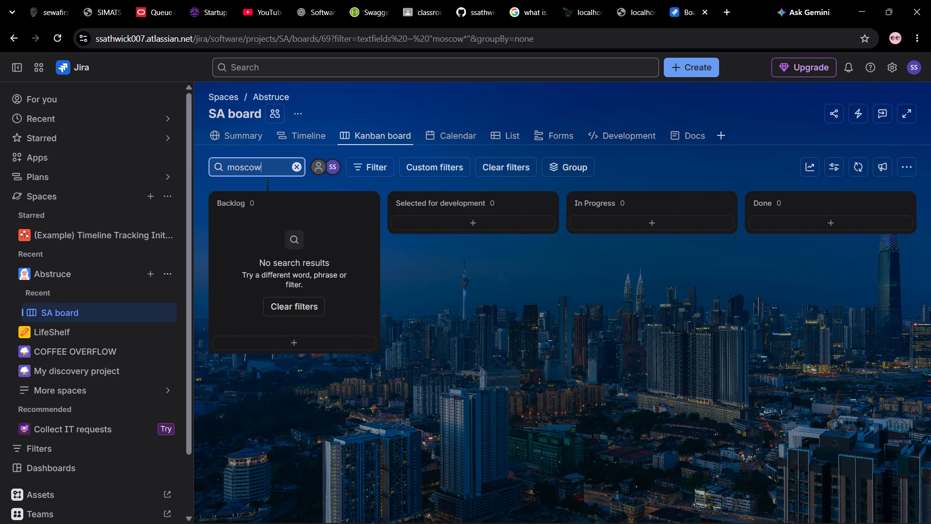
click(292, 164)
click(442, 296)
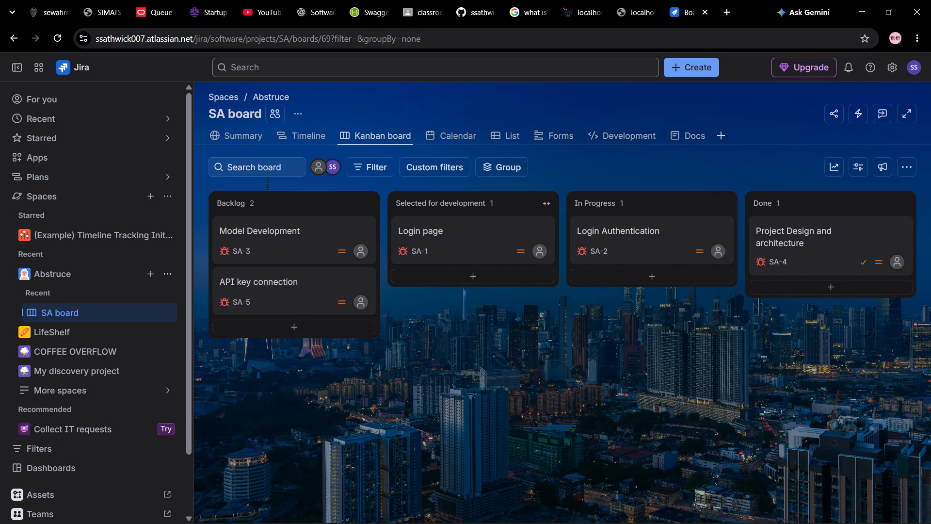
Group the Kanban board's work items by Priority.
click(498, 164)
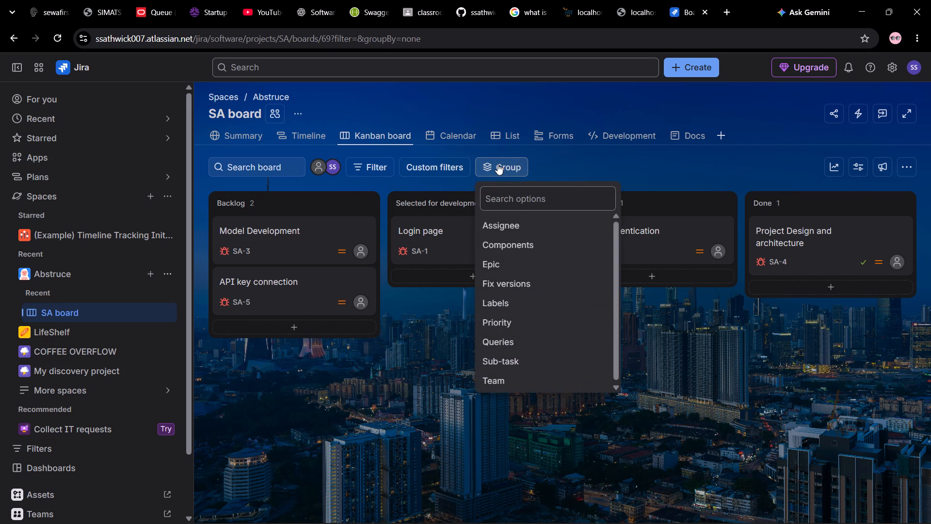
scroll(517, 337, down, 1)
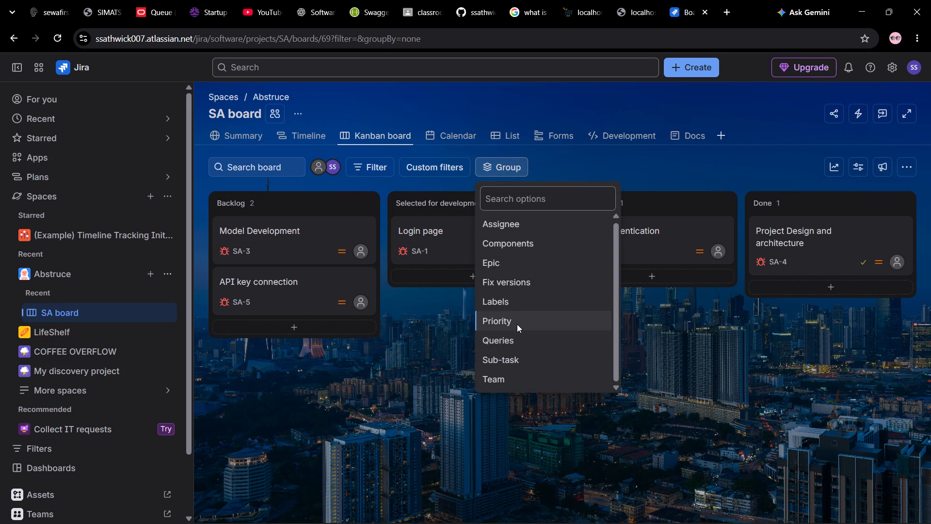
click(517, 324)
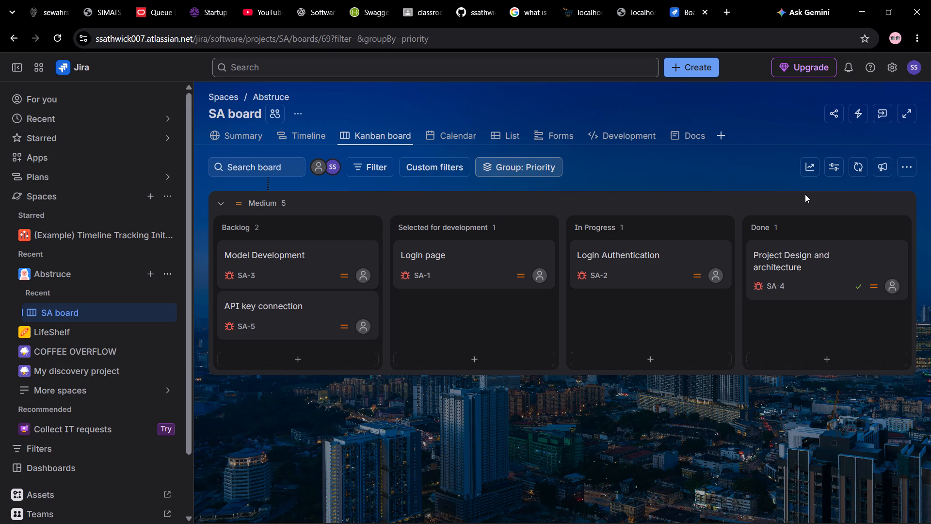
scroll(358, 259, up, 1)
Start creating a new space from the Scrum template, browsing the available space templates.
click(149, 196)
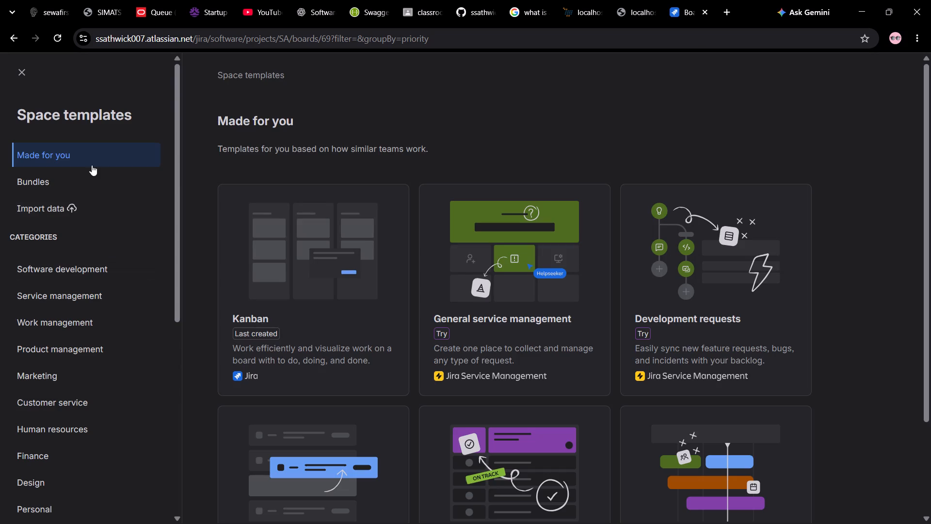
scroll(64, 294, down, 5)
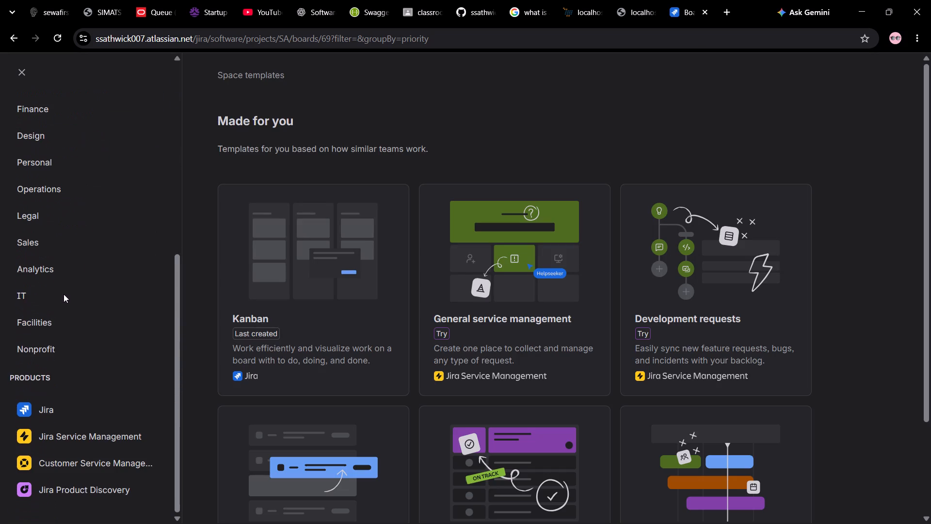
scroll(64, 294, up, 3)
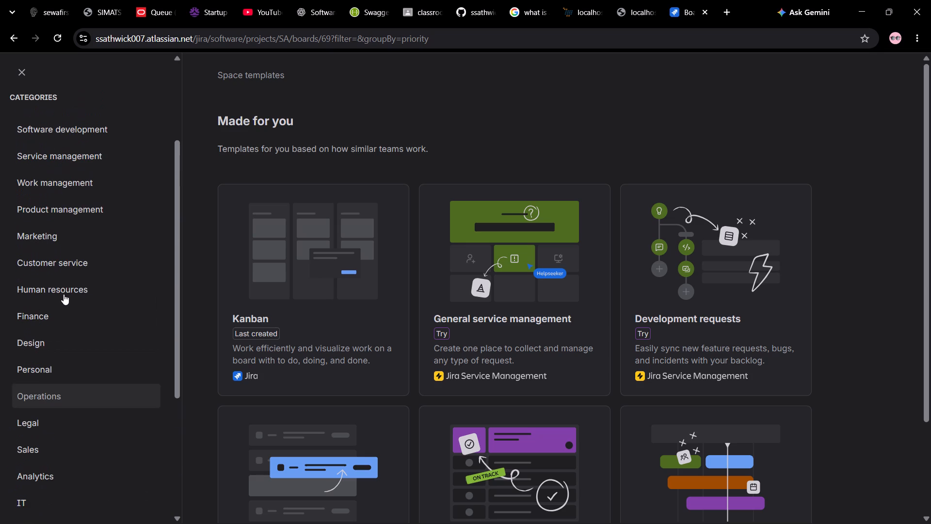
scroll(332, 357, down, 3)
click(317, 385)
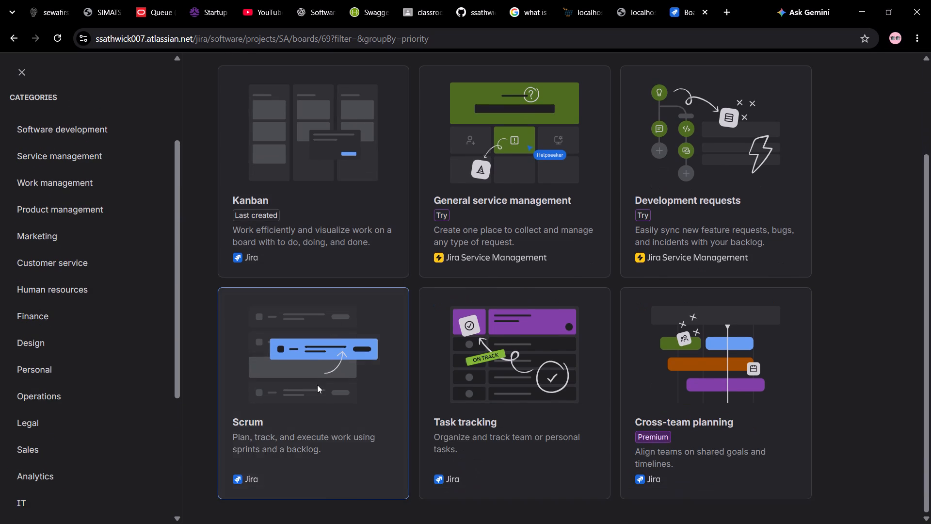
click(386, 147)
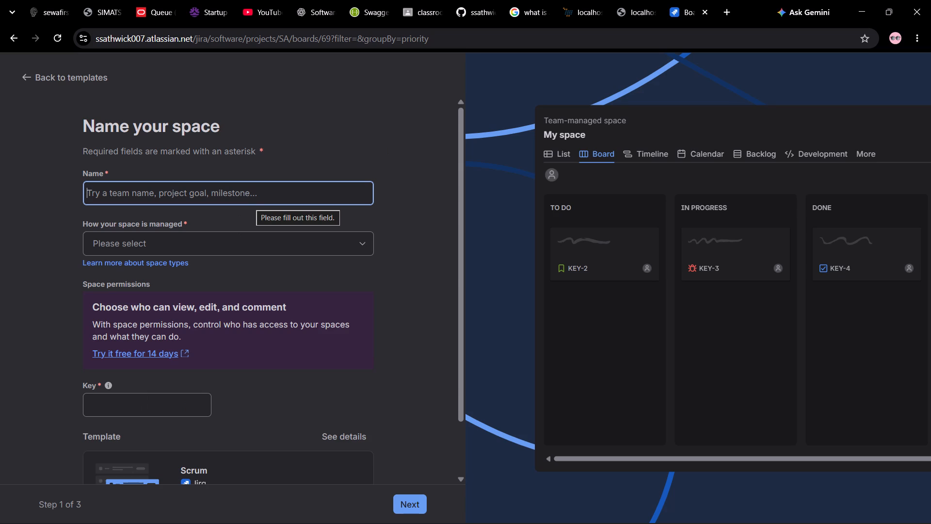
Name the new space Wrapper, make it Team-managed, and continue to its configuration.
text(Wrapper)
key(Return)
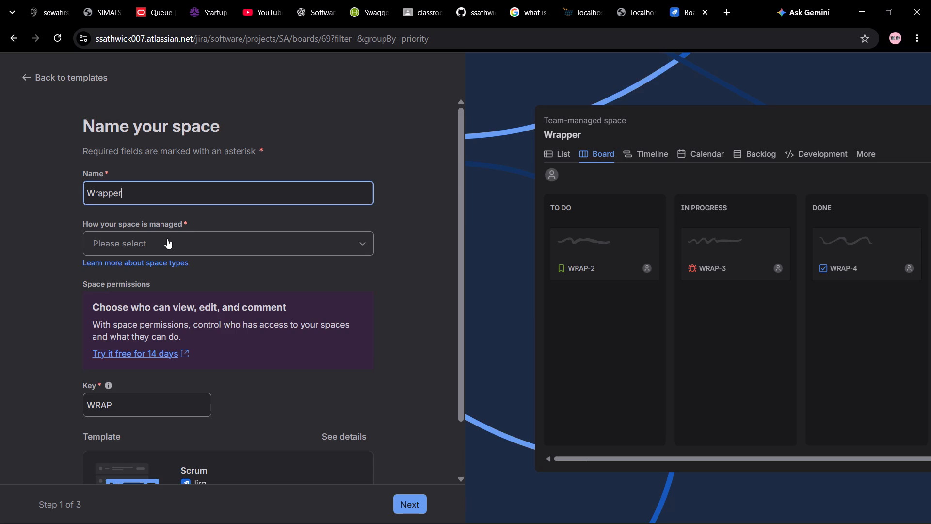
click(167, 238)
click(161, 288)
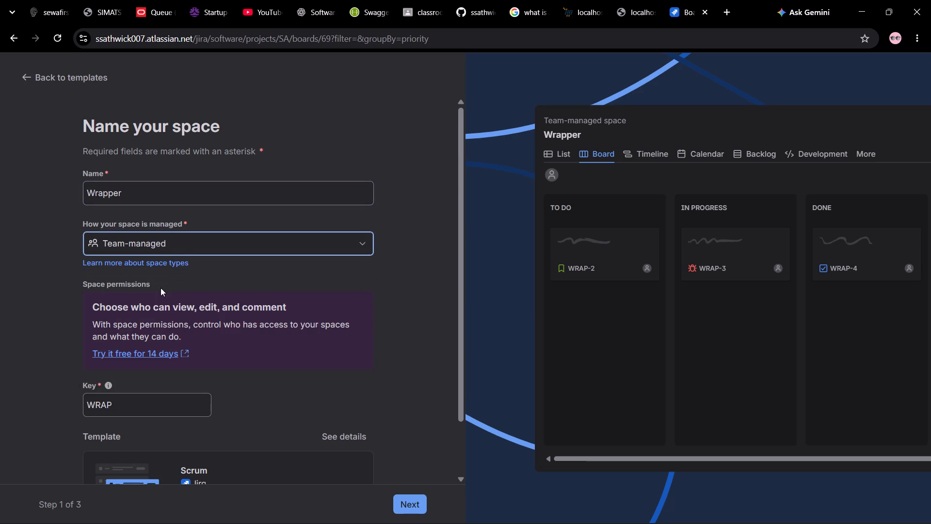
click(187, 235)
click(187, 235)
scroll(124, 408, down, 2)
click(401, 511)
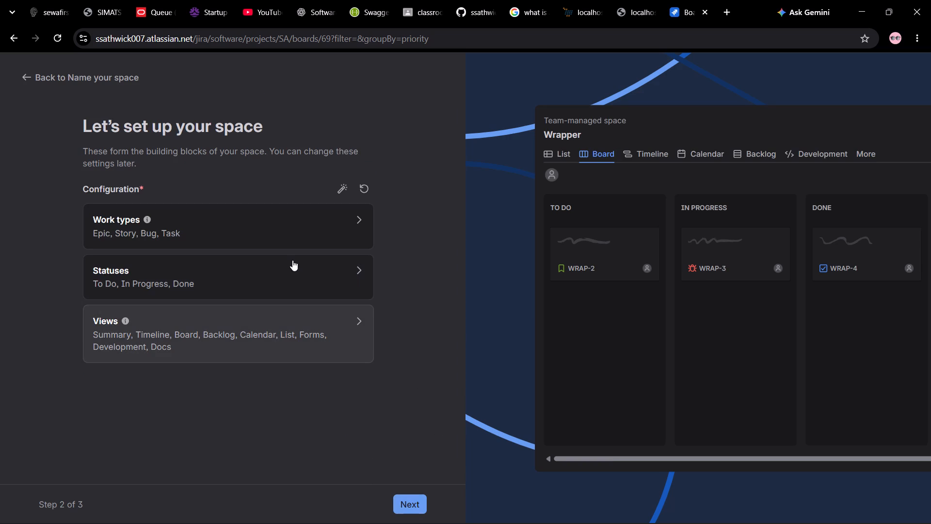
Finish creating the Wrapper space with the default work types, statuses and views, postponing the team invitations.
click(407, 506)
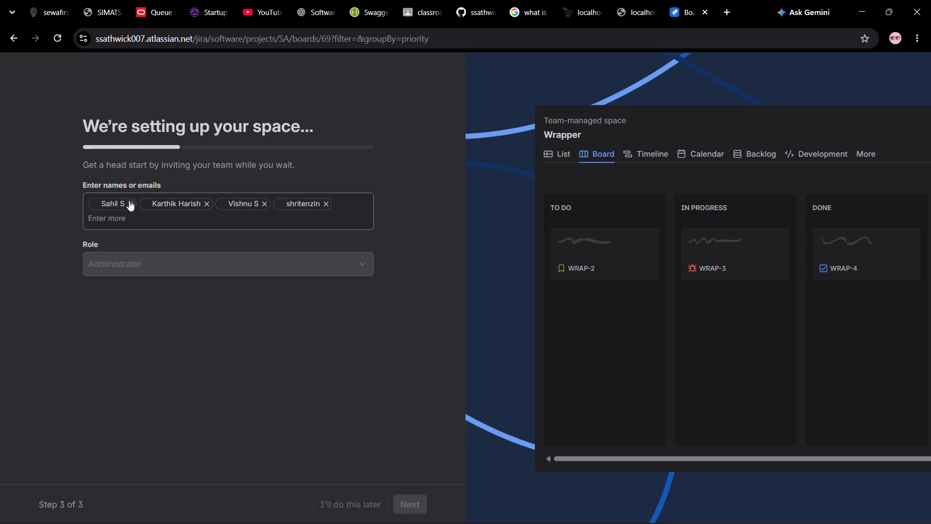
click(340, 506)
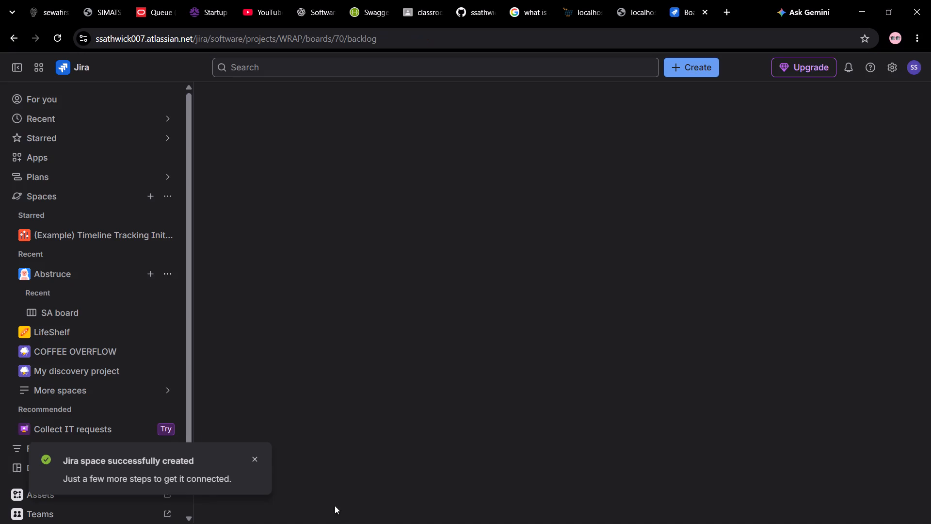
click(255, 458)
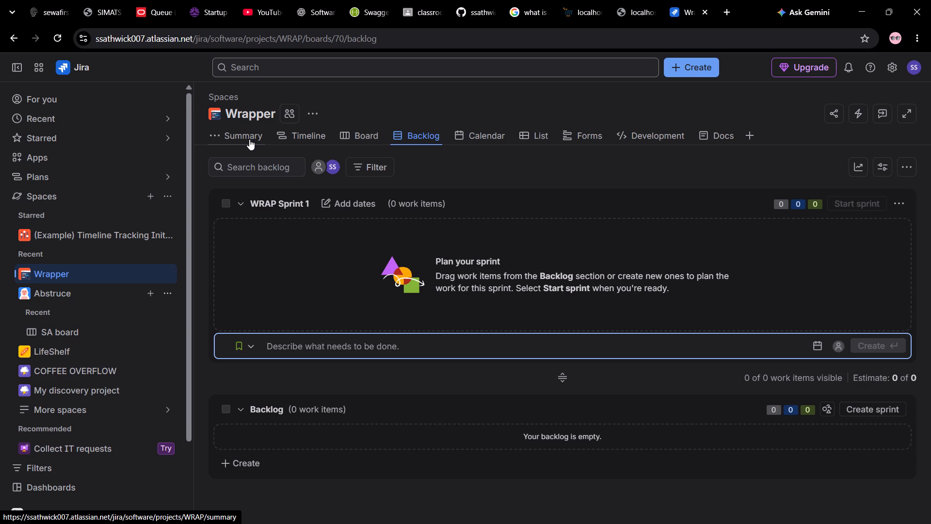
Open the Wrapper space's Summary view.
click(249, 139)
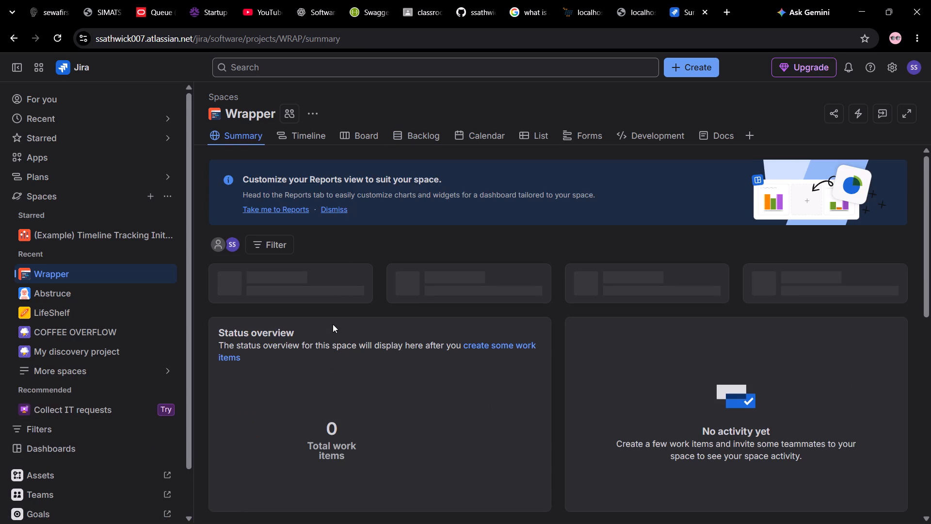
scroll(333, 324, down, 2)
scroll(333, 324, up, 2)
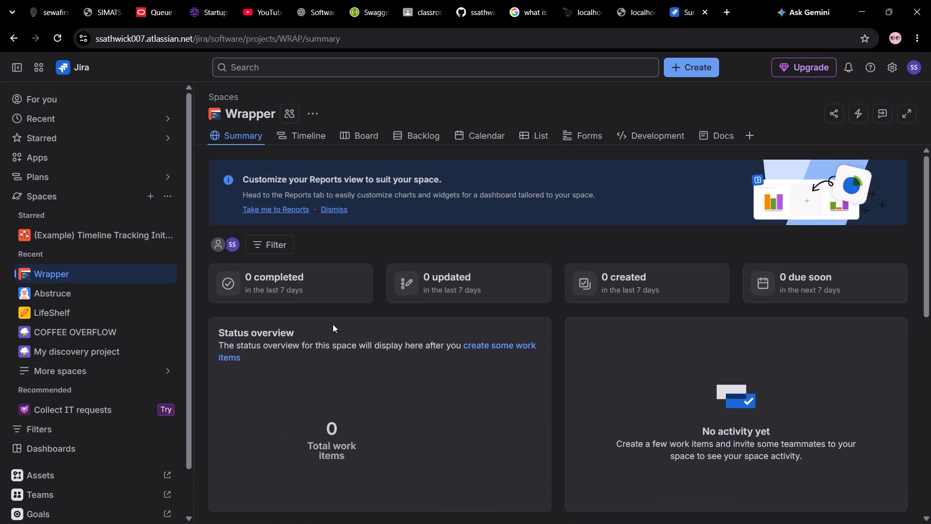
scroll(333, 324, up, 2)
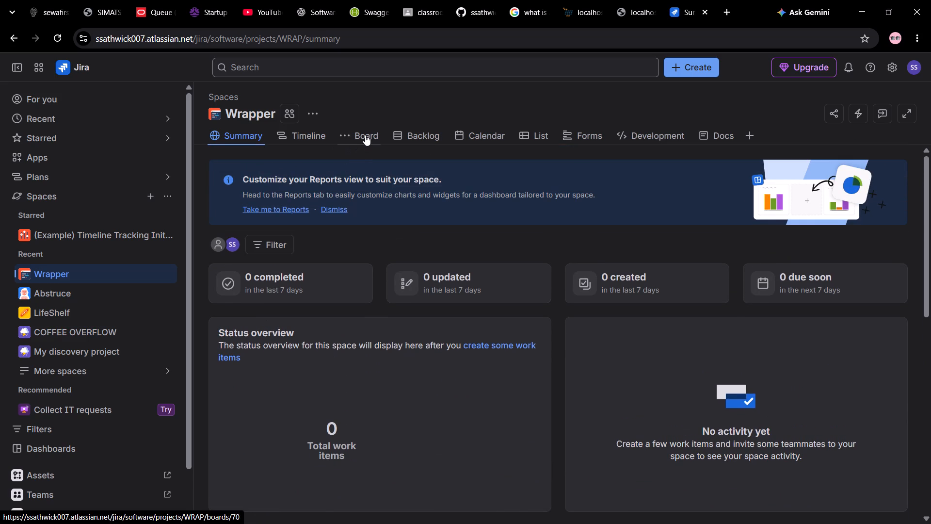
Open the Wrapper space's Board view and continue from there to its backlog.
click(365, 135)
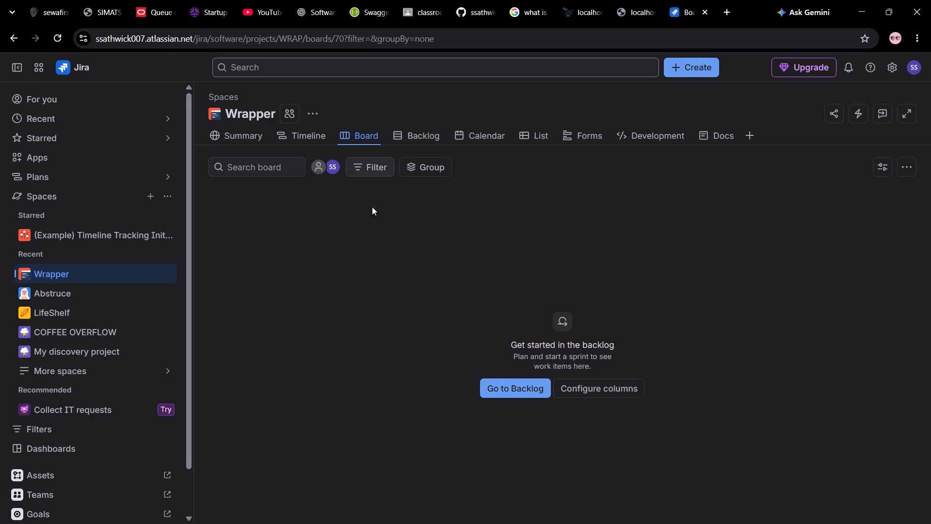
click(520, 388)
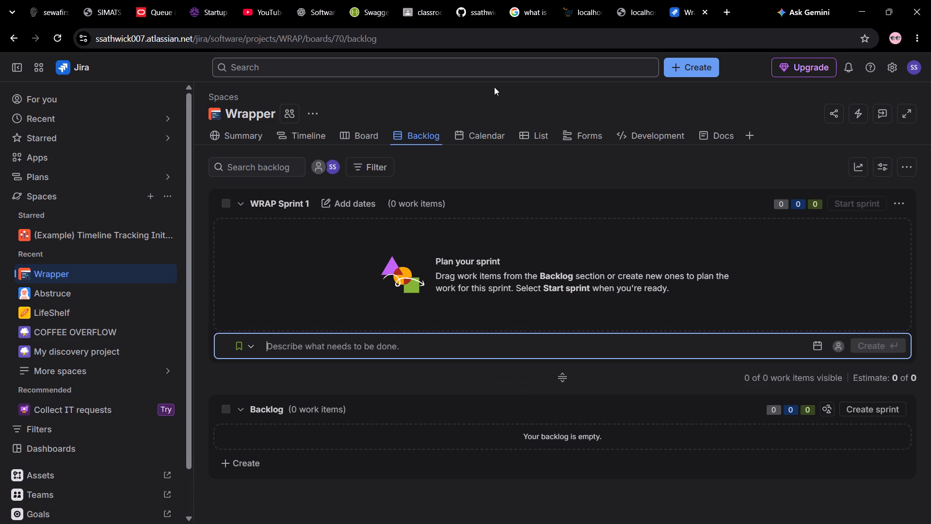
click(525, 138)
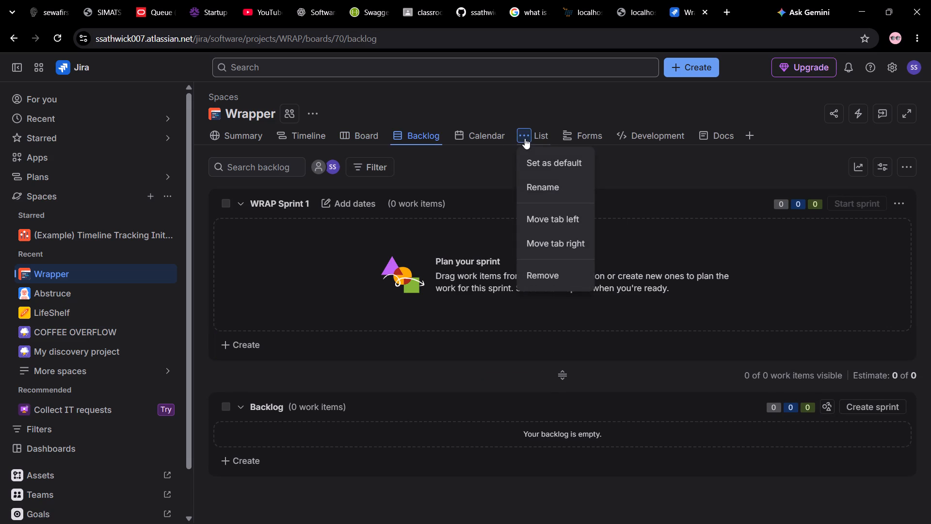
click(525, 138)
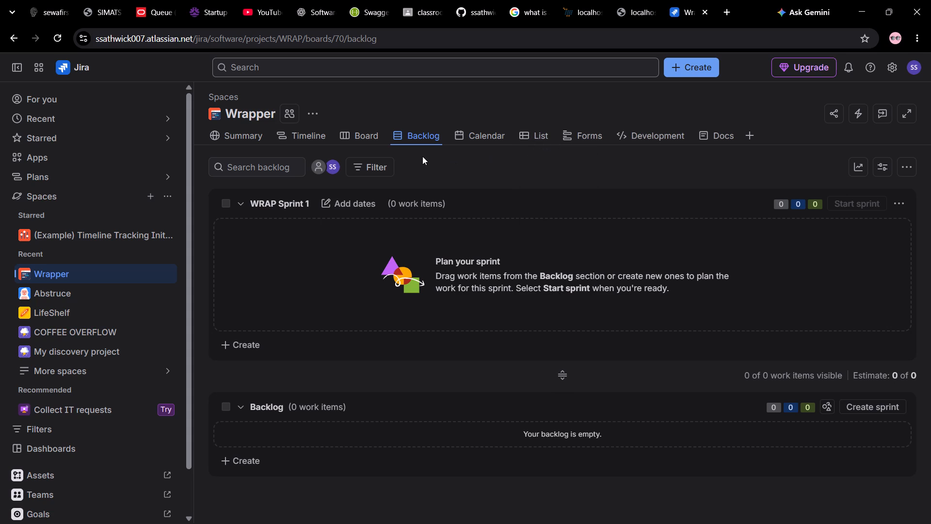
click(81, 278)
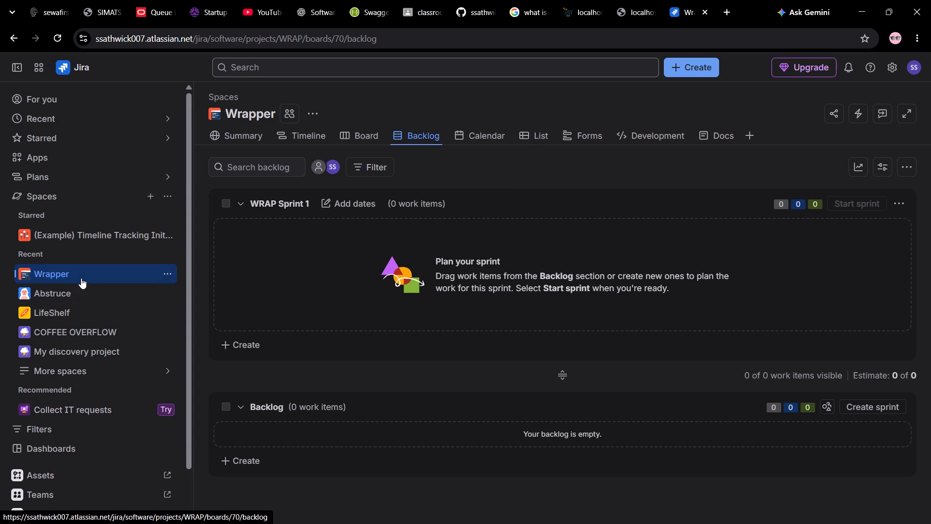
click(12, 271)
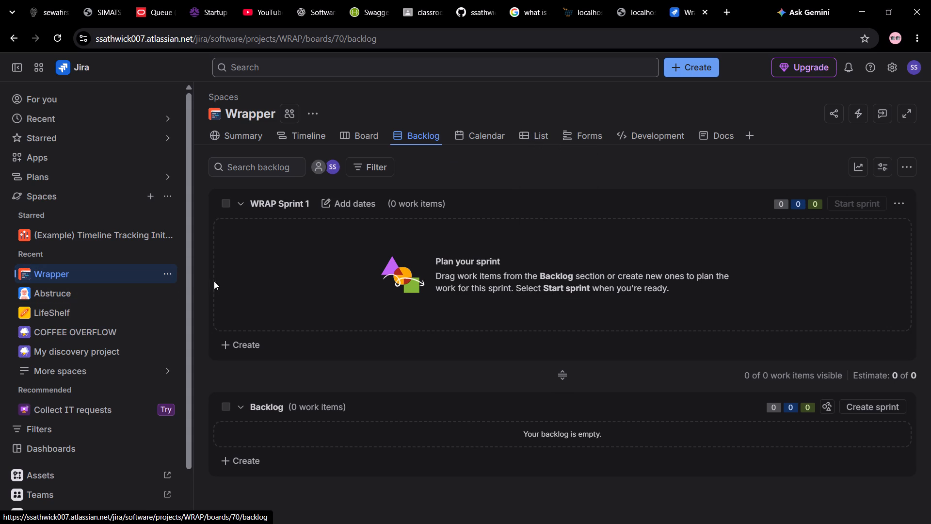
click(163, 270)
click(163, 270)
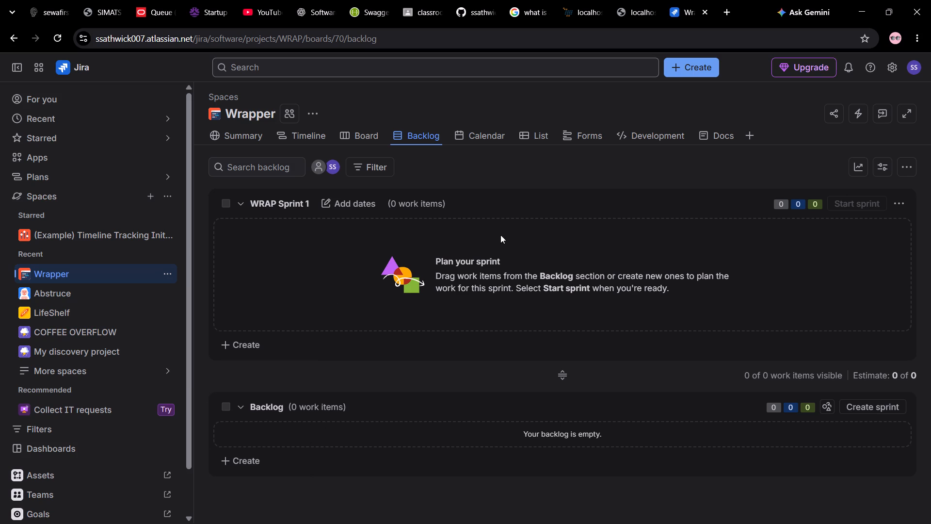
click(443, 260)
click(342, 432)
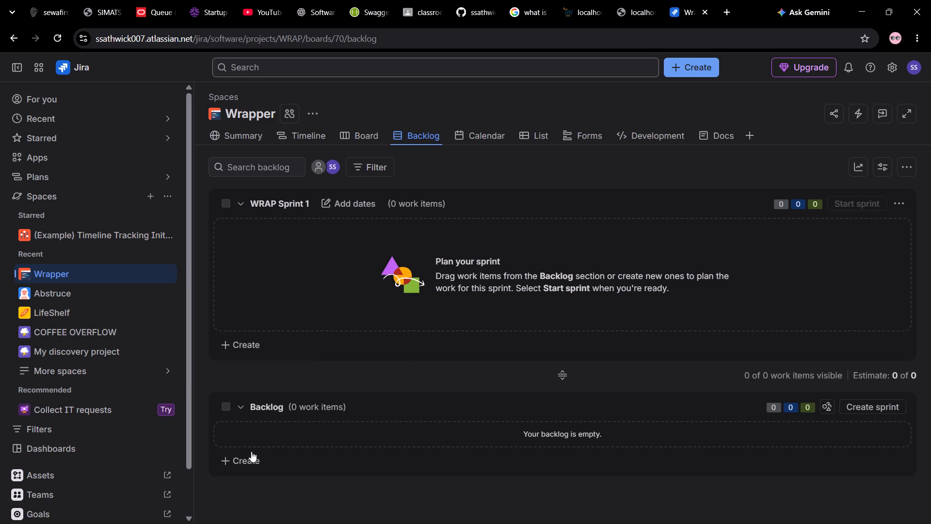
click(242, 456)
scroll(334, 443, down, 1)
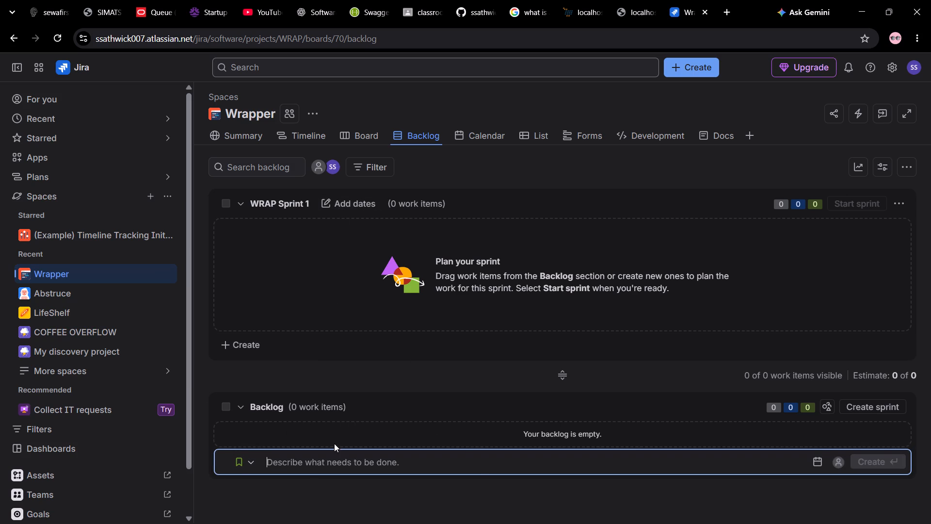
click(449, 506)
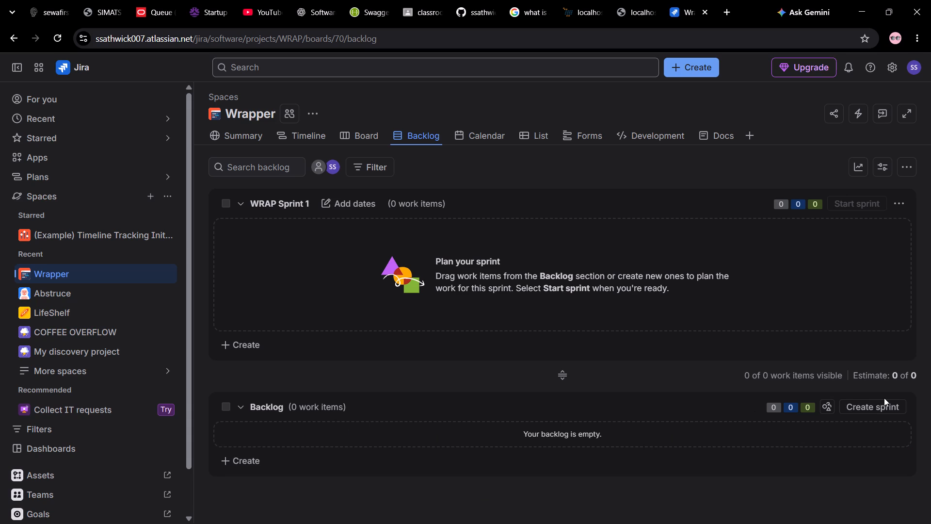
Create an additional sprint from the Wrapper backlog.
click(877, 406)
click(805, 405)
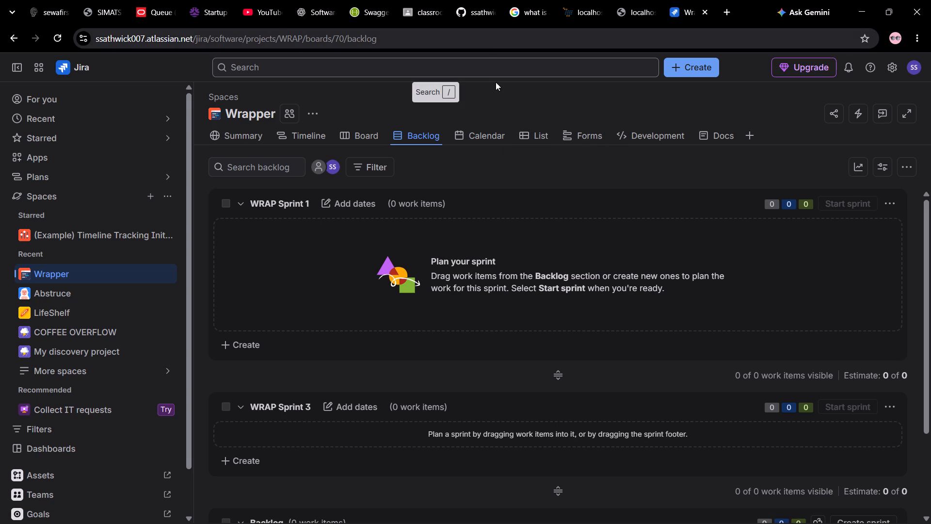
Switch to the Wrapper space's List view and start a new work item entry.
click(537, 138)
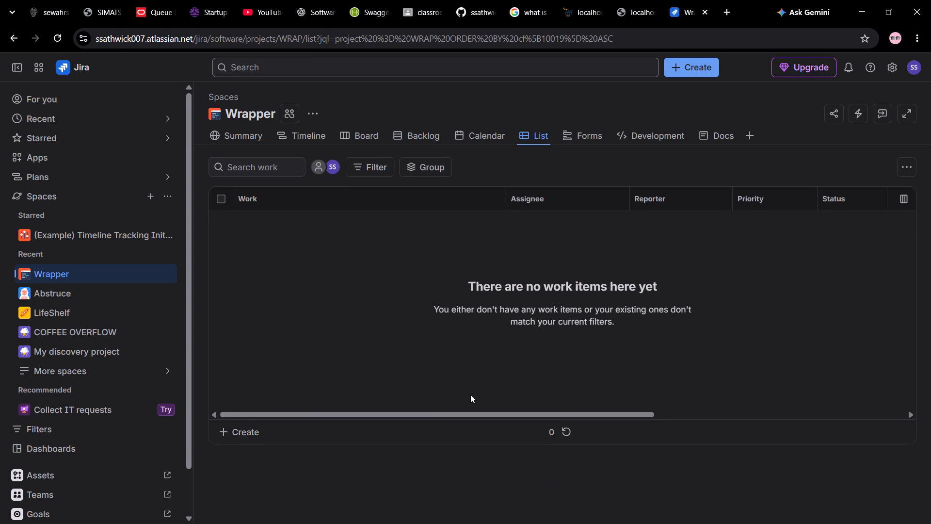
click(250, 426)
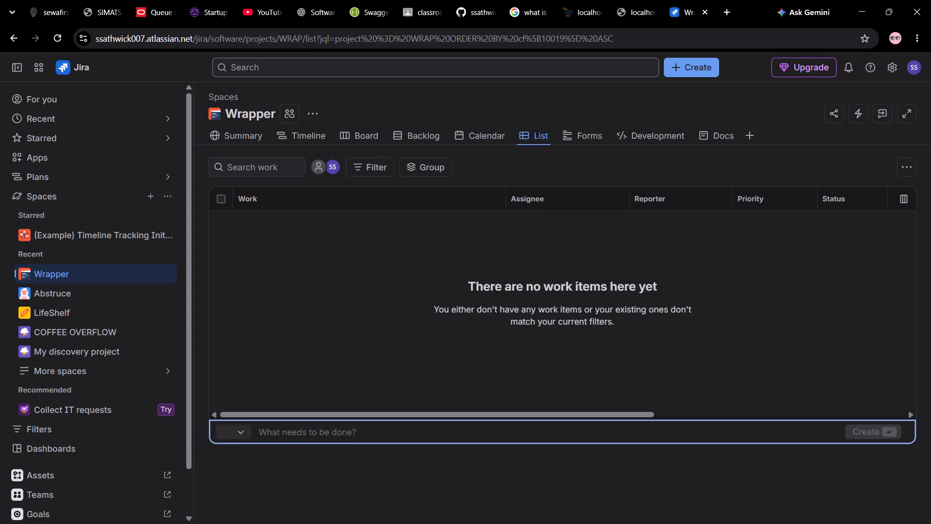
click(365, 454)
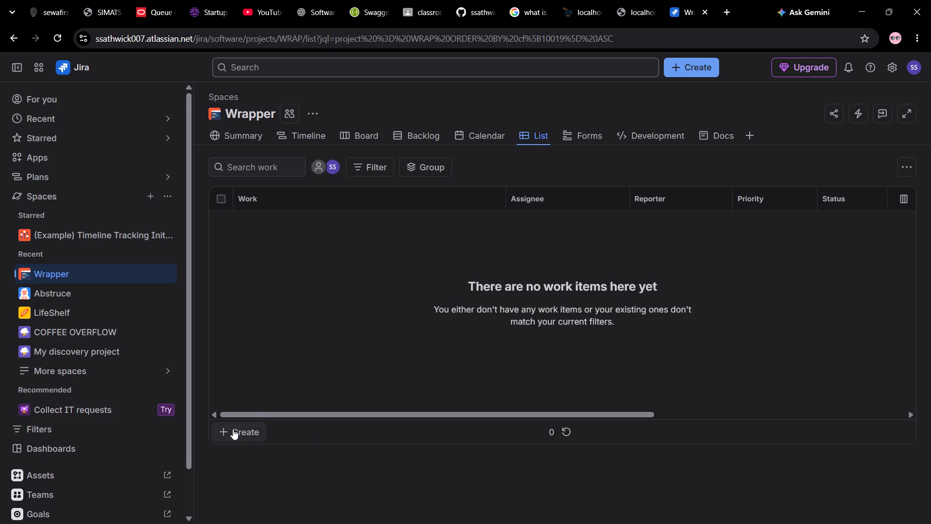
click(233, 429)
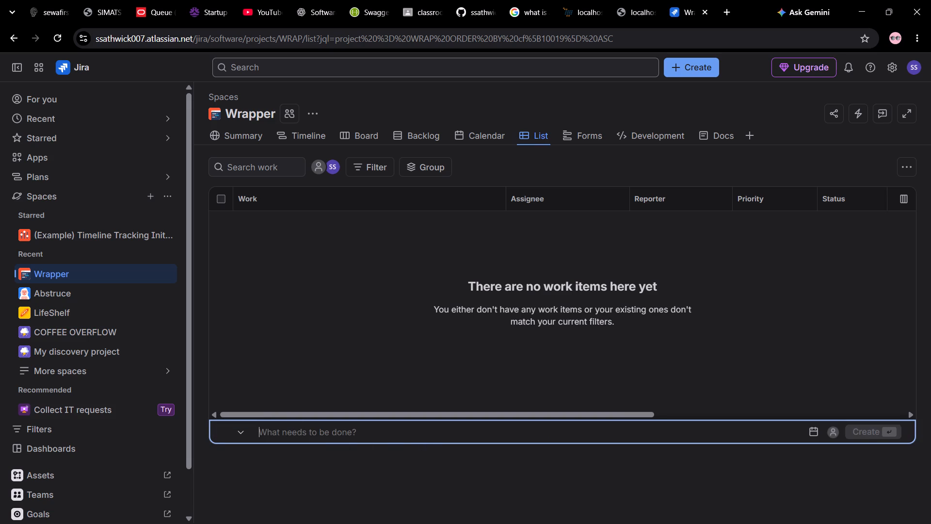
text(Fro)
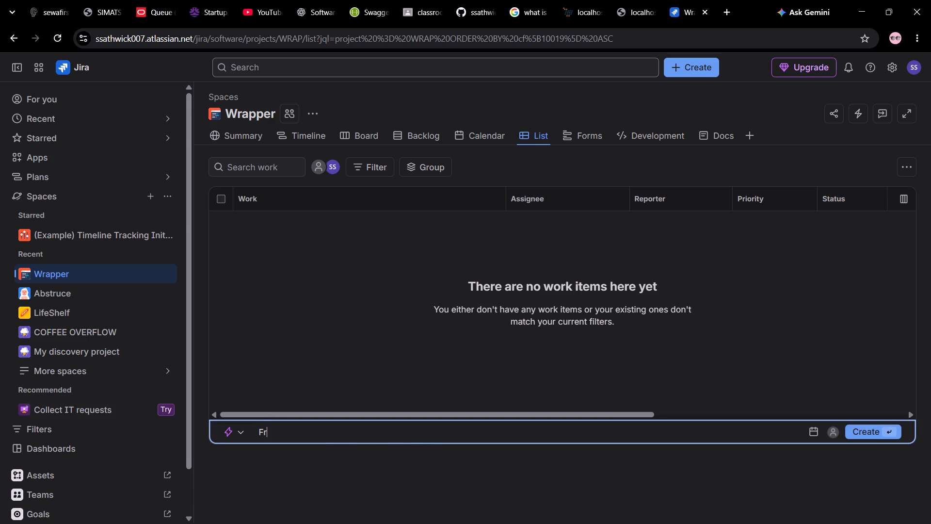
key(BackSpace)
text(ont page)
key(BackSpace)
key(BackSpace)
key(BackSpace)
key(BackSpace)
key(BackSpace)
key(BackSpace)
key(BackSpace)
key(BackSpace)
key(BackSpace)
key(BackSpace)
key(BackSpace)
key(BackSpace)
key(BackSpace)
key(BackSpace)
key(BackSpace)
Create a work item named Login Page in the list.
text(Login Page)
key(Return)
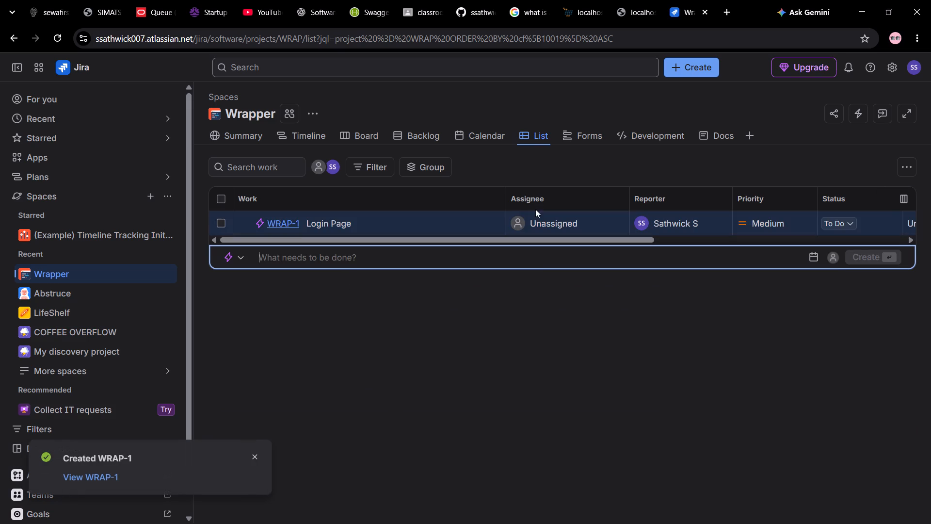
Create a second work item named Login Authentication below Login Page in the list.
scroll(617, 229, left, 1)
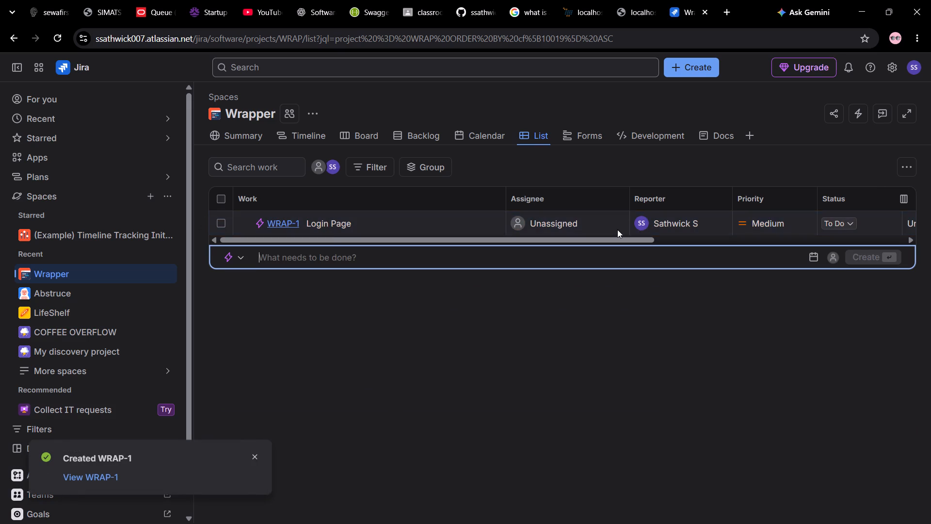
scroll(617, 229, left, 6)
scroll(617, 229, right, 6)
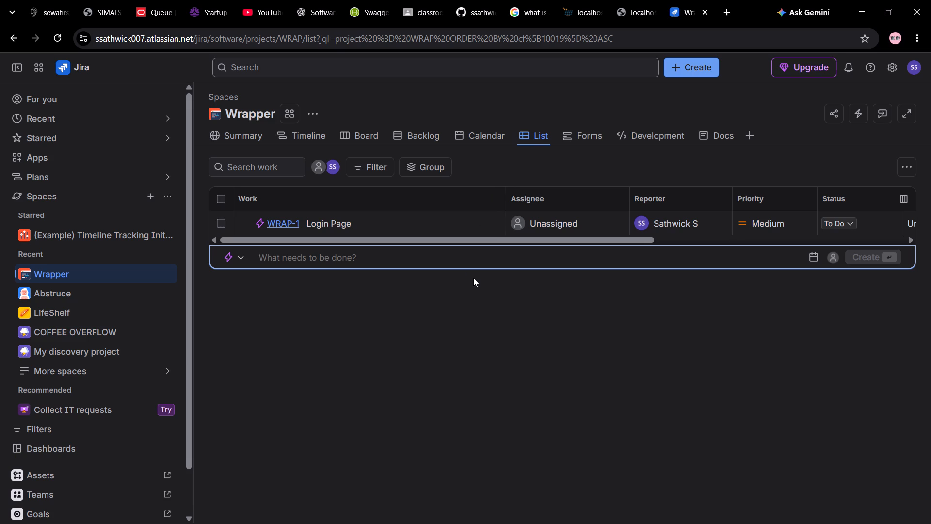
text(Login Authenticatiojn)
key(BackSpace)
key(BackSpace)
key(n)
key(Return)
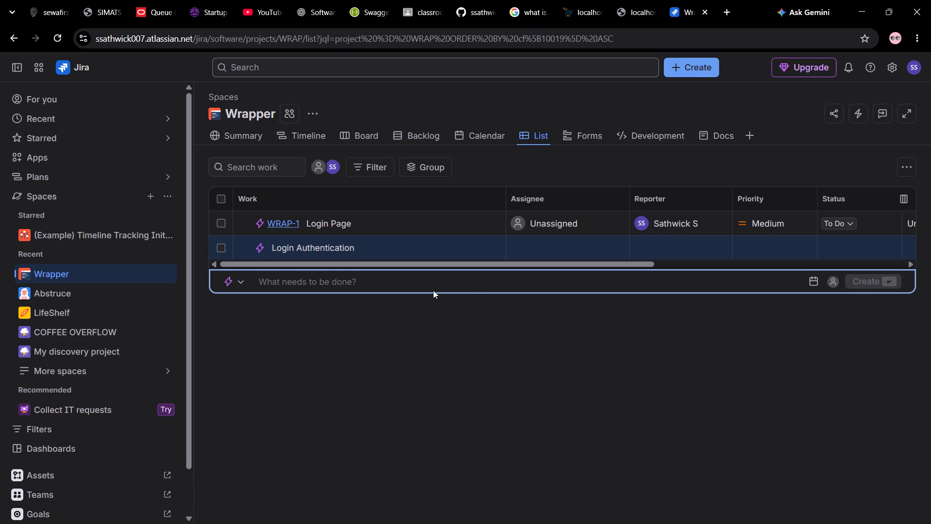
Create a third work item named Model Development in the list and close the new-item entry.
text(Mmodel)
key(BackSpace)
key(BackSpace)
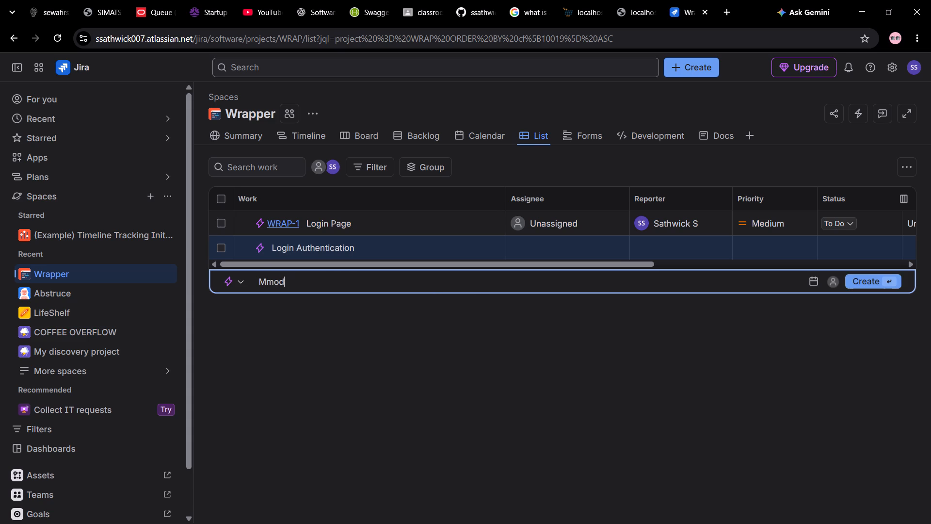
key(BackSpace)
key(BackSpace)
key(BackSpace)
text(odel Devo)
key(BackSpace)
text(eo)
key(BackSpace)
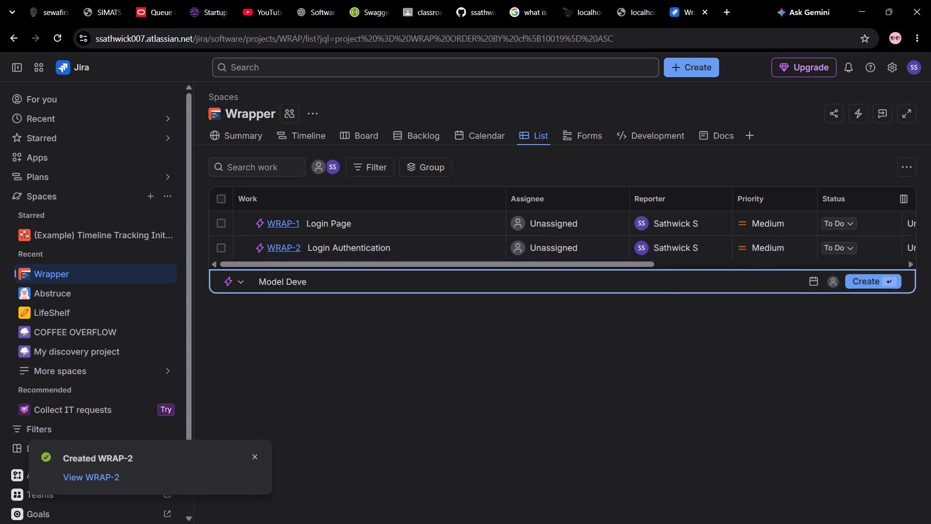
text(lopem)
key(BackSpace)
key(BackSpace)
text(ment)
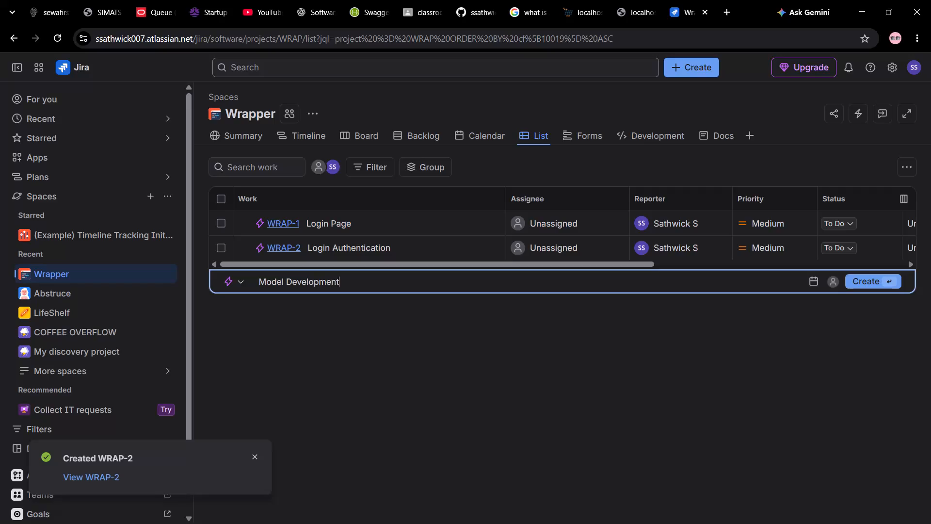
key(Return)
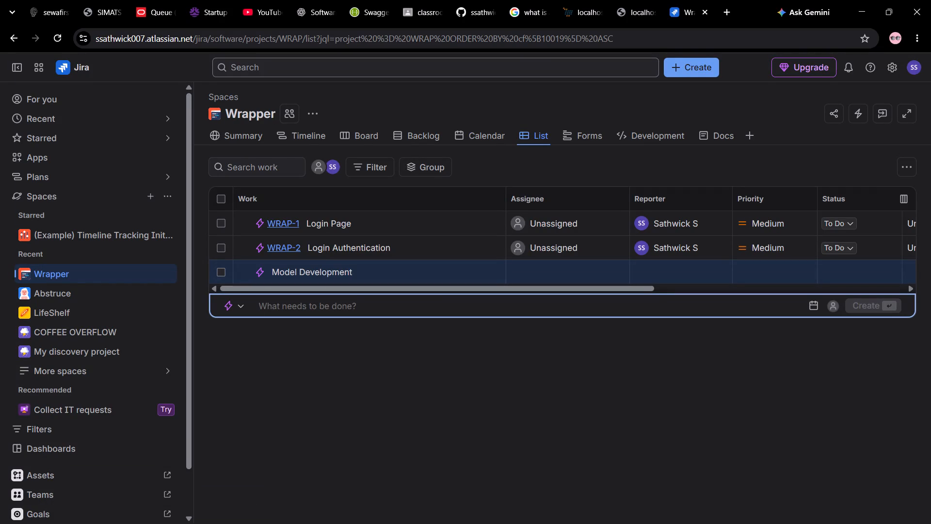
click(578, 412)
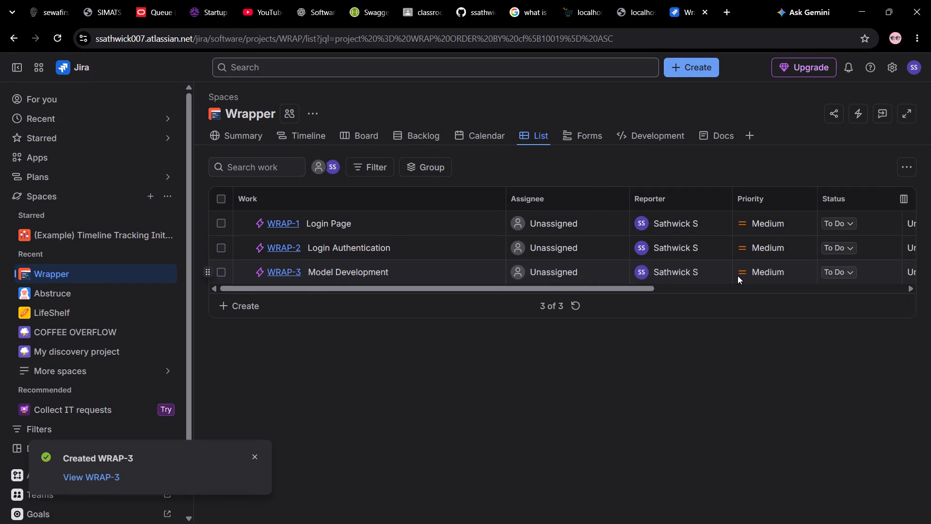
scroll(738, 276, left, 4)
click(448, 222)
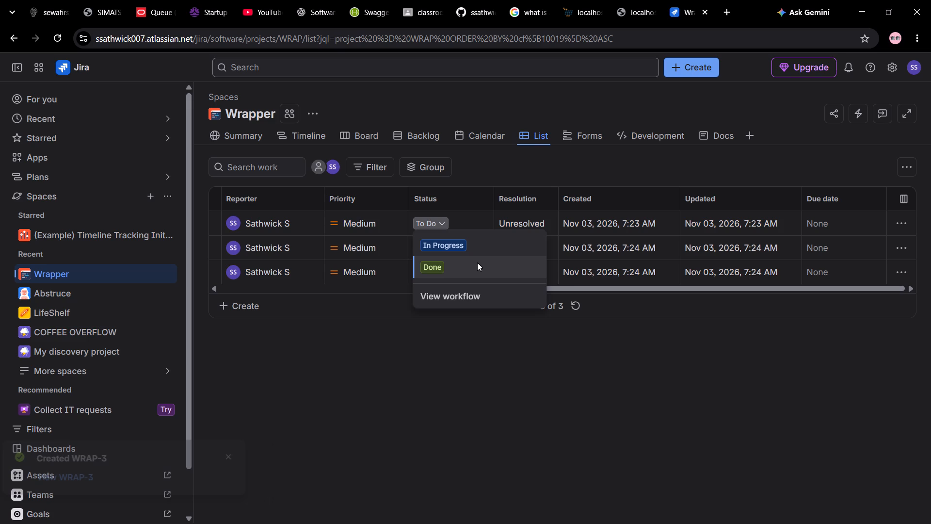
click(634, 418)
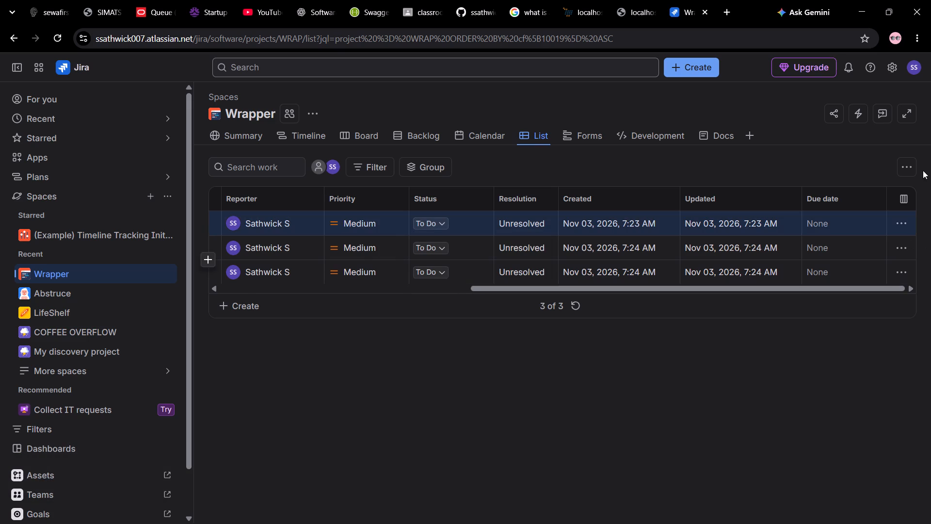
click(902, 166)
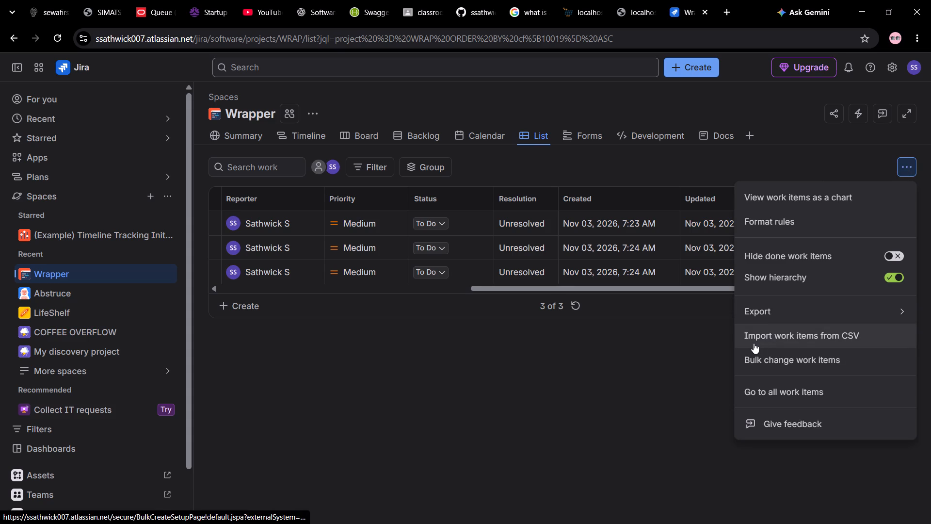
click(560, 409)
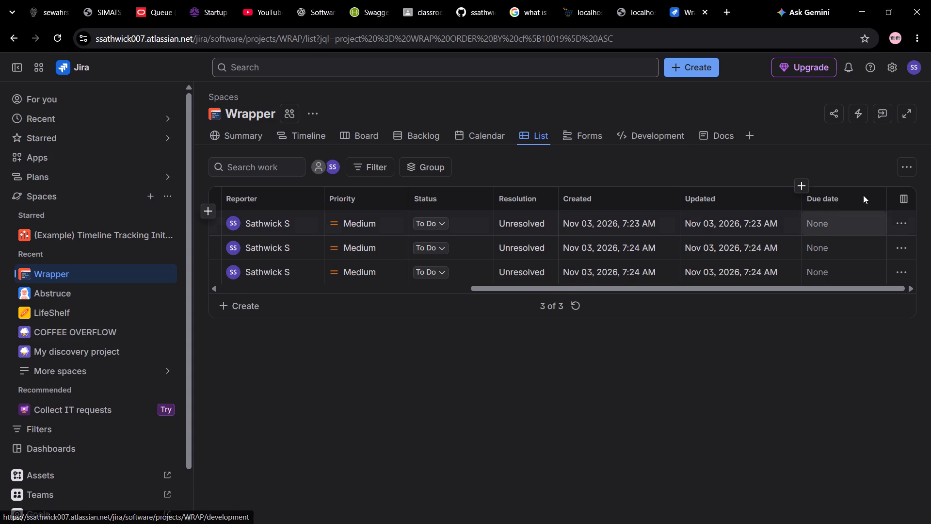
Search the list's available columns for moscow and look through the column choices.
click(903, 196)
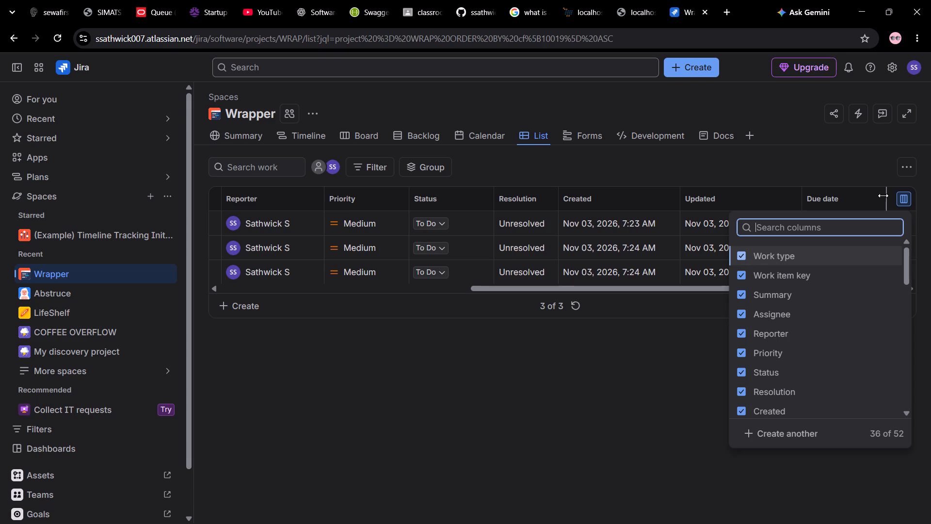
scroll(806, 298, down, 7)
scroll(806, 298, up, 1)
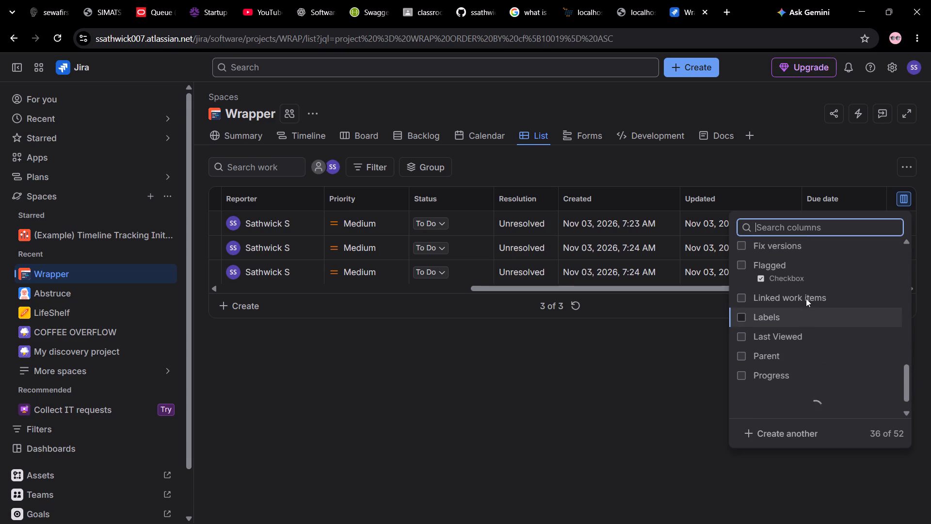
scroll(806, 298, up, 1)
click(809, 226)
text(mo)
text(scow)
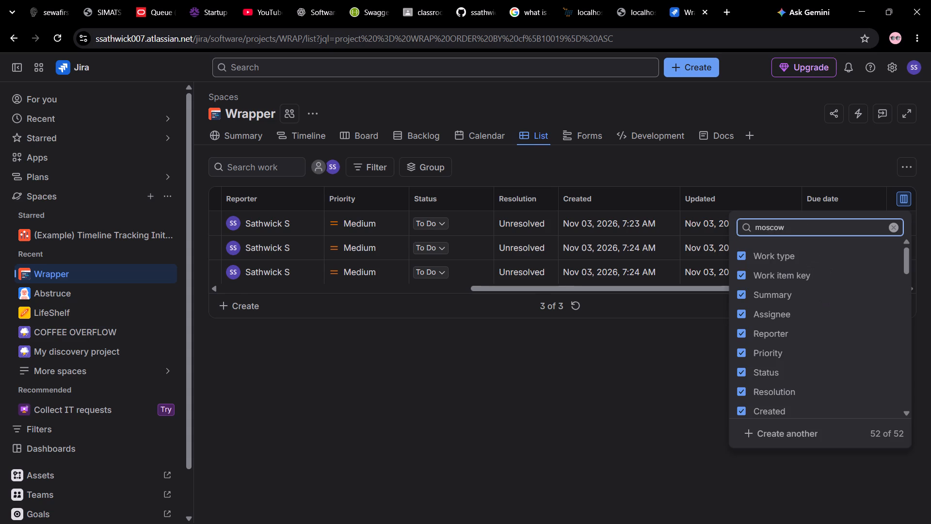
scroll(813, 246, up, 1)
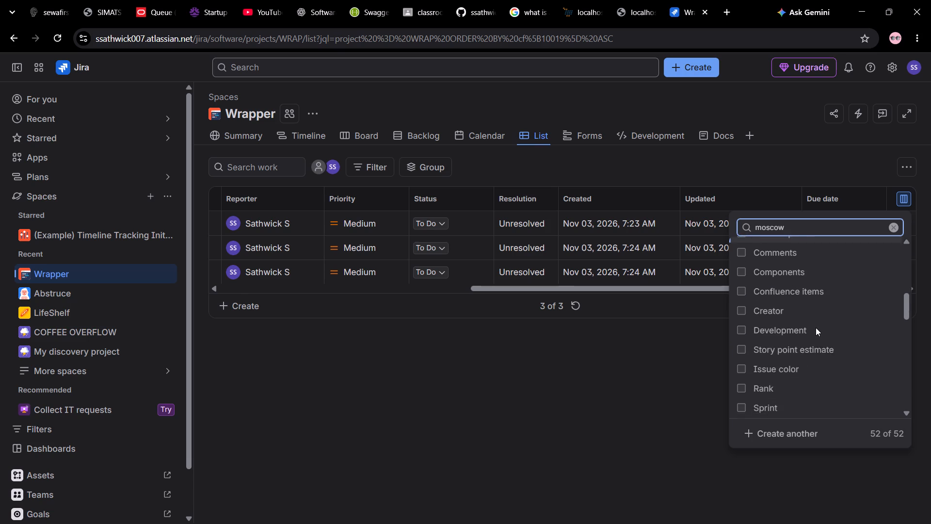
scroll(816, 327, down, 1)
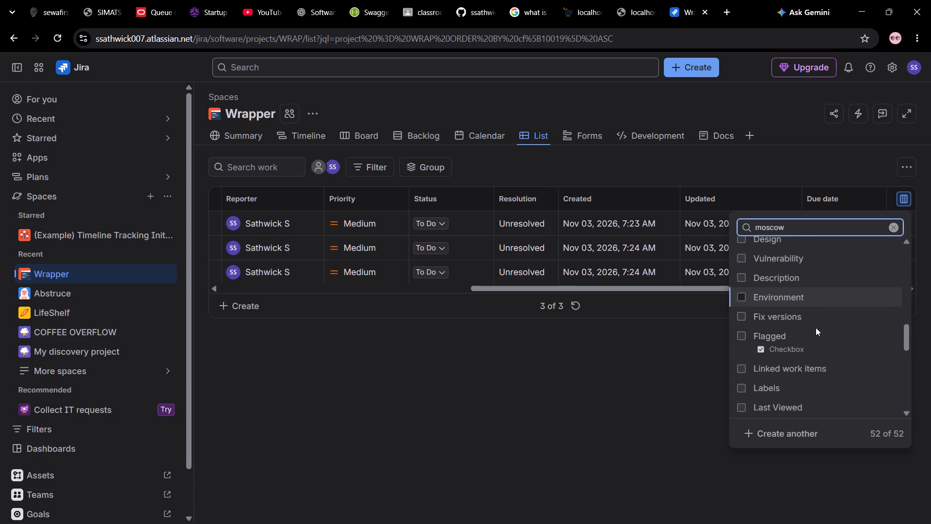
scroll(816, 327, down, 4)
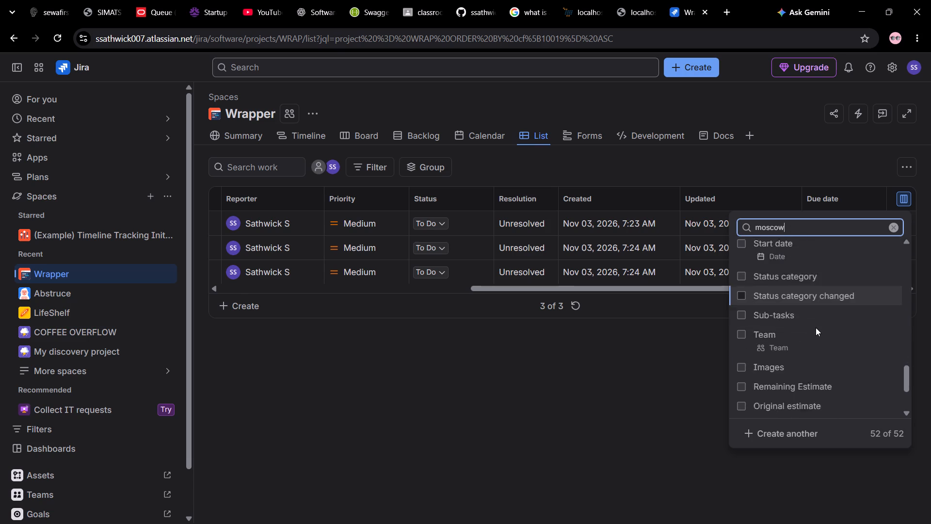
scroll(816, 327, down, 4)
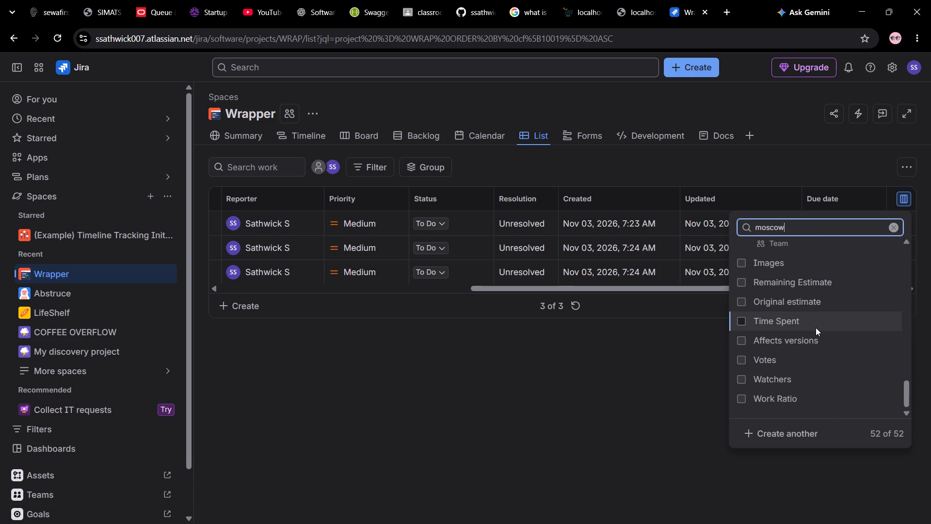
scroll(816, 327, up, 7)
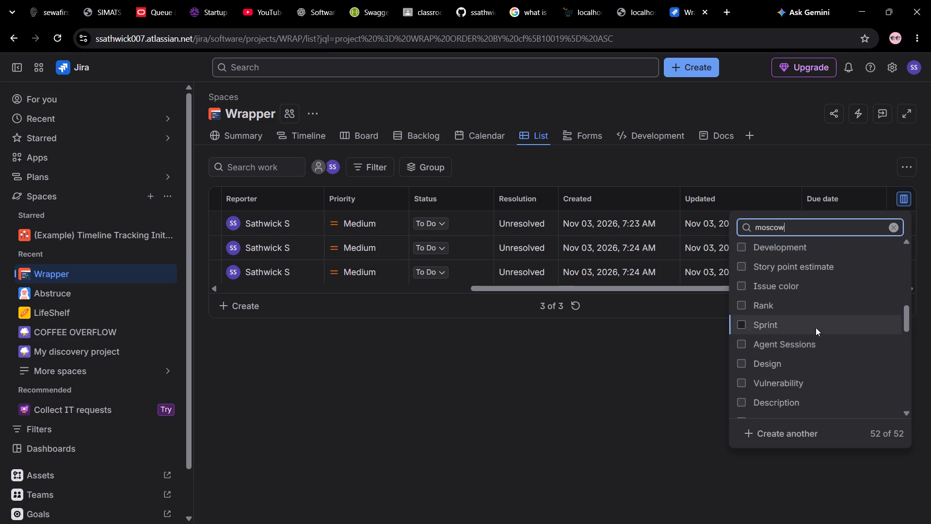
scroll(816, 327, up, 2)
scroll(810, 312, down, 1)
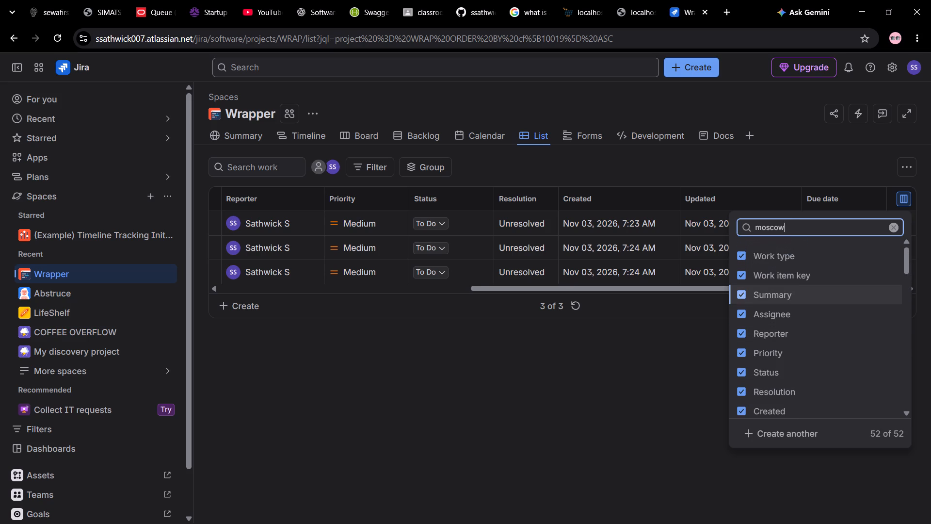
scroll(775, 226, down, 1)
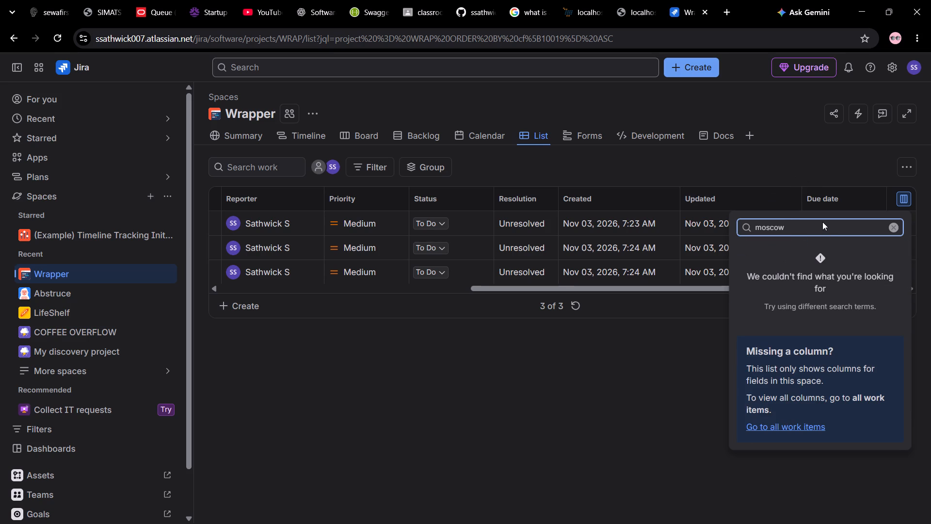
Search the columns again with the spelling MosCow, and clear the search.
key(BackSpace)
key(BackSpace)
key(BackSpace)
key(BackSpace)
key(BackSpace)
key(BackSpace)
key(BackSpace)
key(BackSpace)
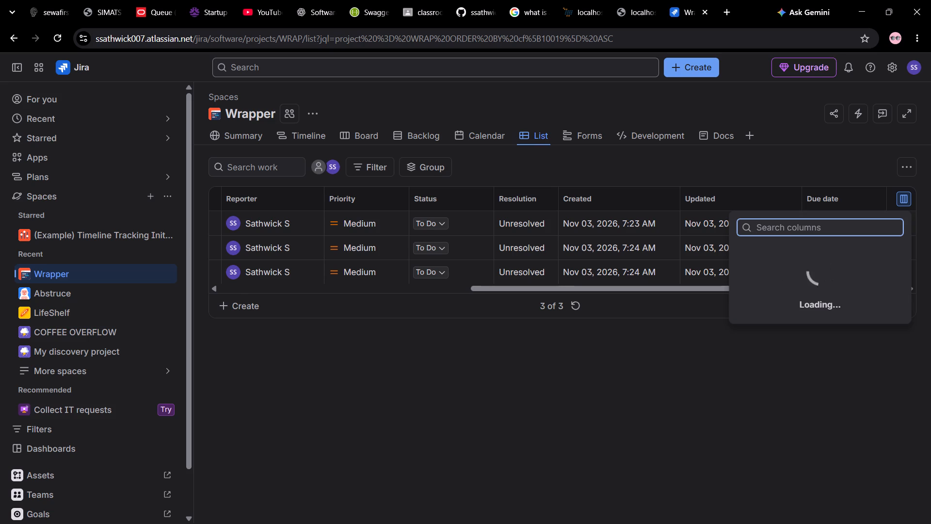
text(Mosc)
key(BackSpace)
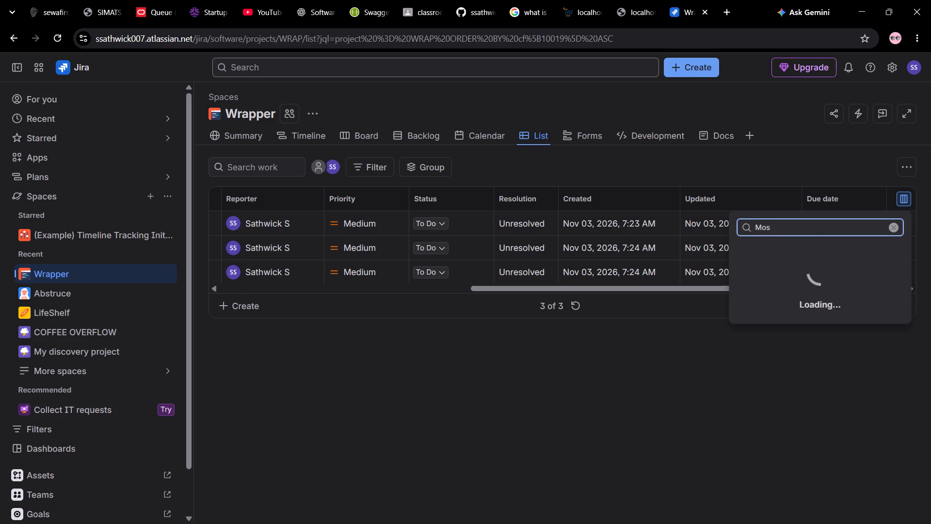
text(Cow)
click(891, 229)
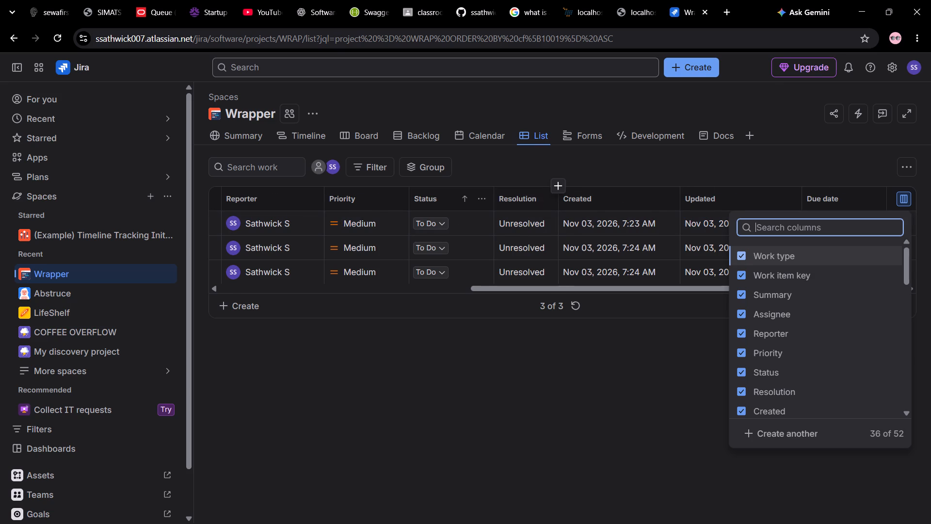
Create a new Dropdown field named MosCow as a column in the list.
scroll(538, 197, right, 8)
scroll(610, 246, left, 1)
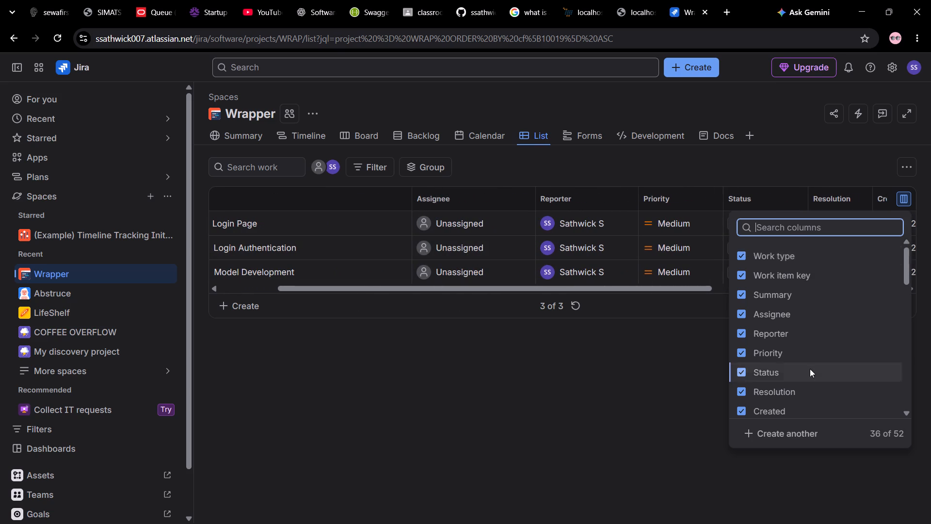
scroll(810, 369, down, 3)
scroll(810, 369, up, 1)
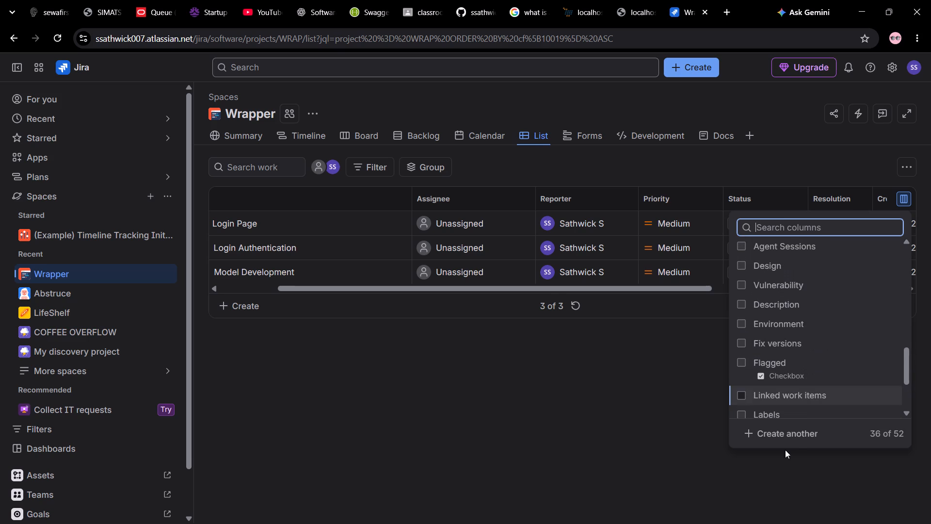
click(794, 432)
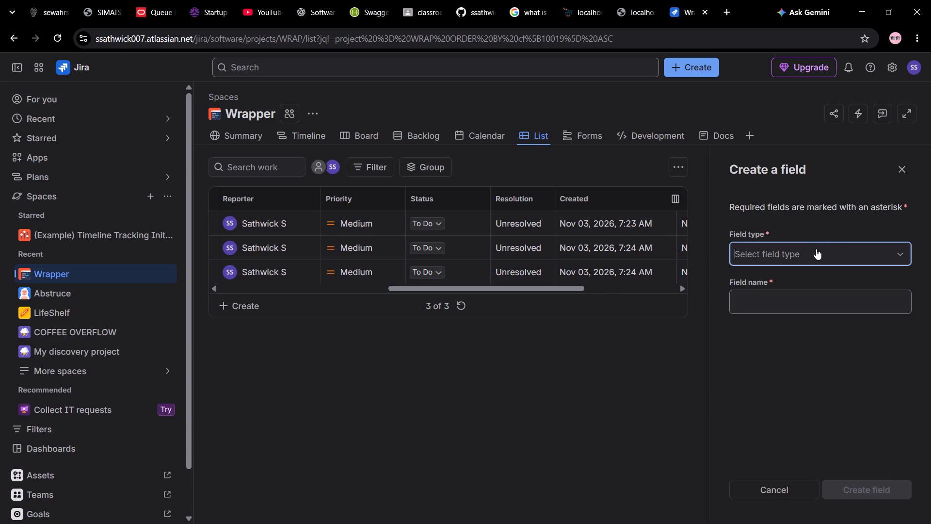
click(812, 251)
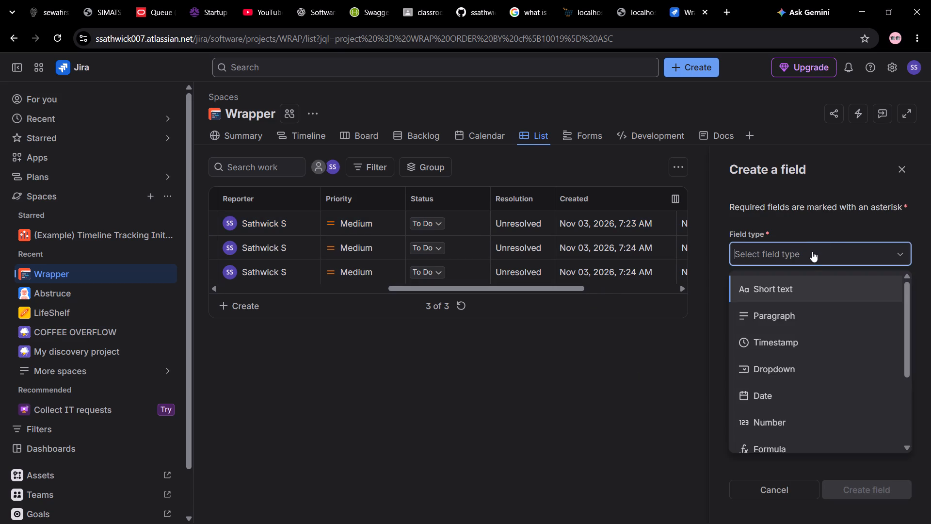
scroll(801, 371, down, 2)
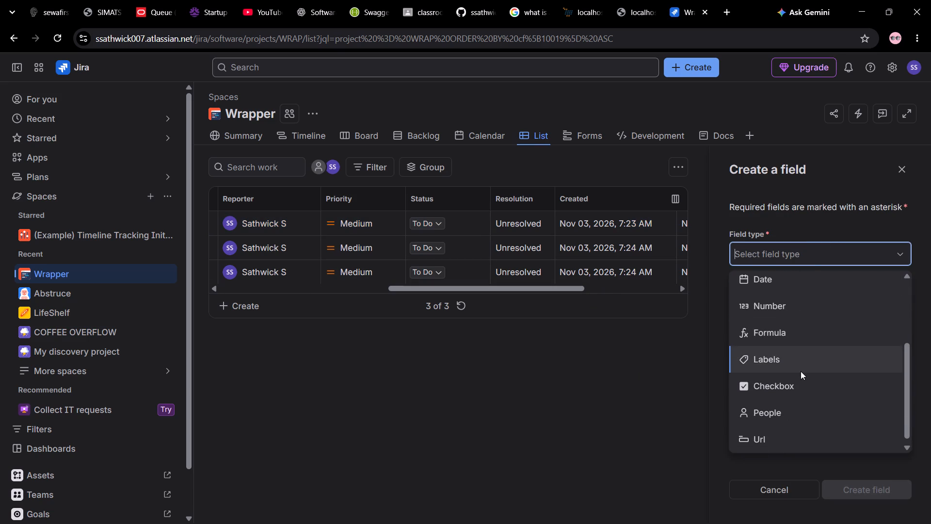
scroll(801, 371, down, 2)
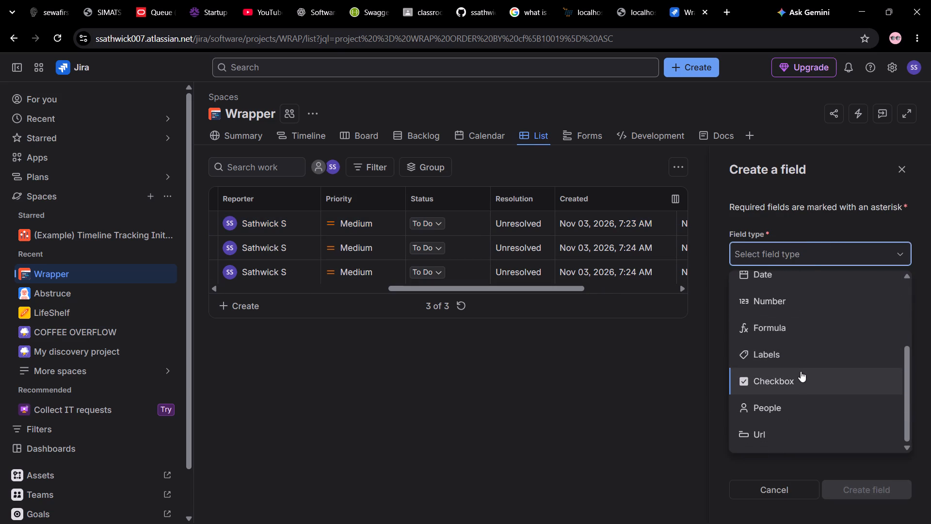
scroll(801, 371, down, 1)
scroll(801, 371, up, 1)
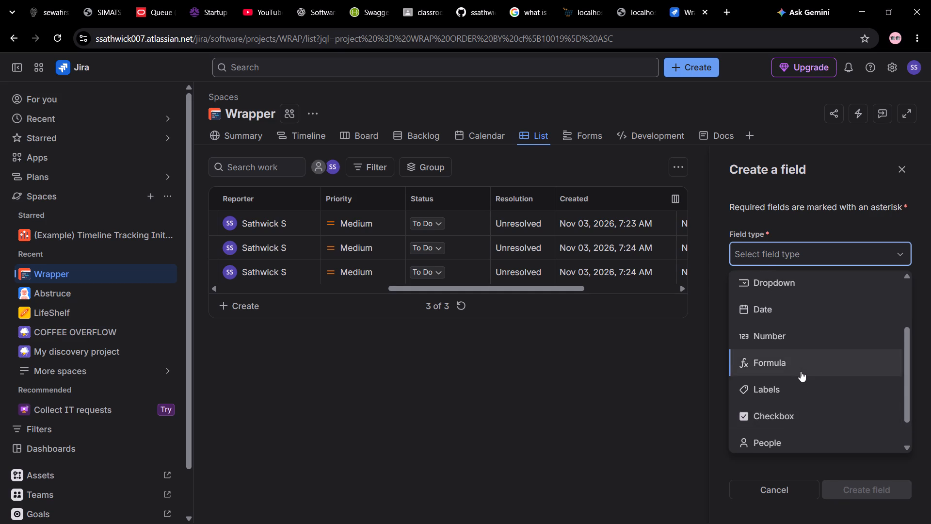
scroll(801, 371, up, 2)
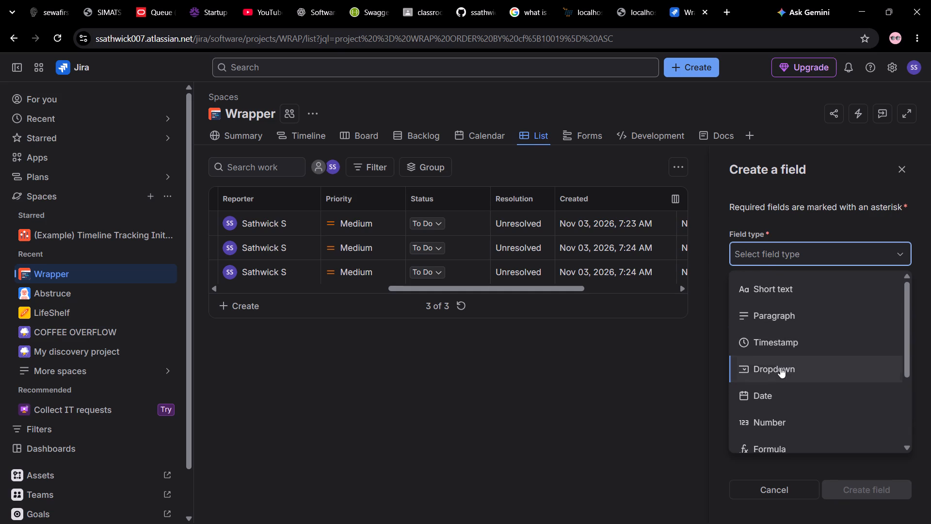
click(780, 373)
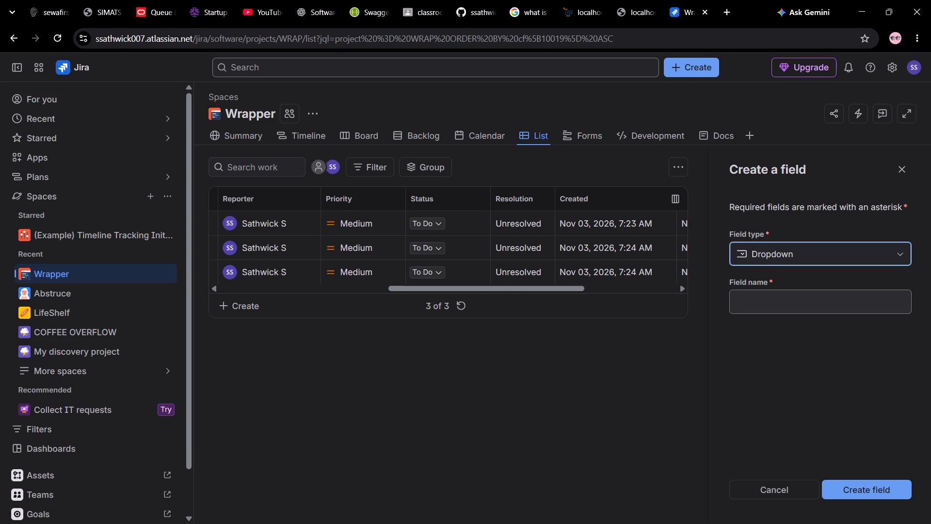
click(805, 303)
text(Mosc)
key(BackSpace)
text(Co)
key(w)
key(Return)
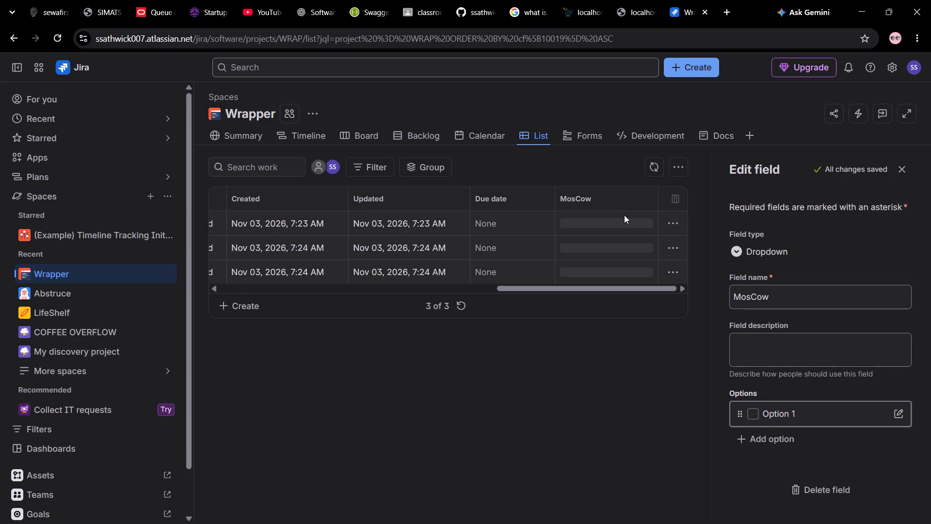
Rename the MosCow field's first option to Must Have.
click(786, 358)
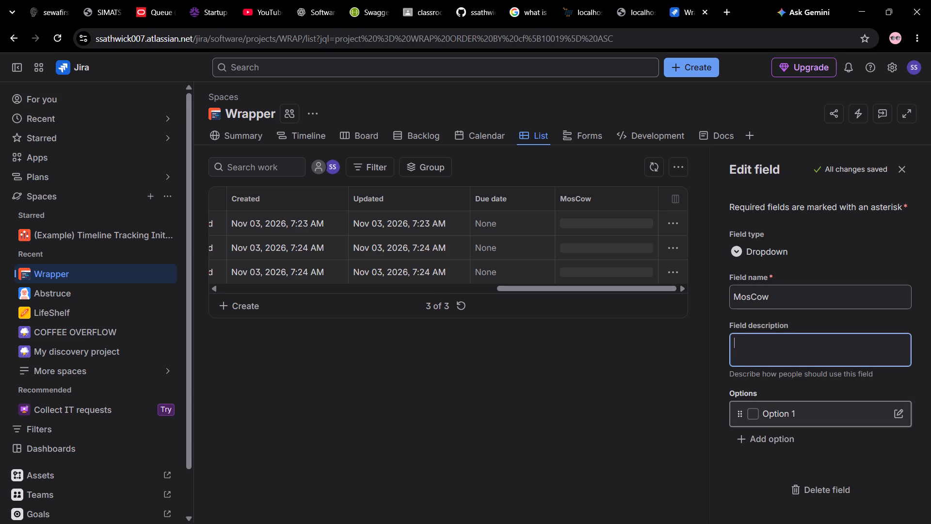
click(784, 419)
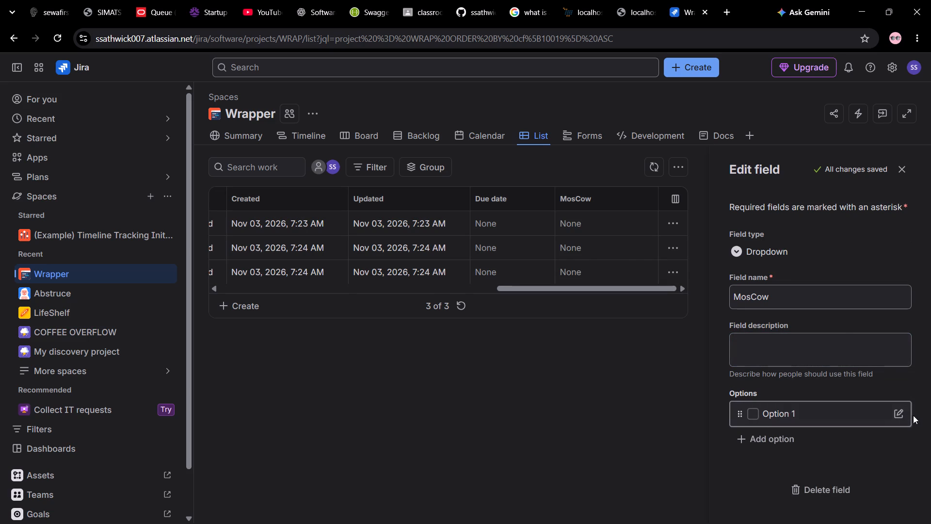
click(900, 416)
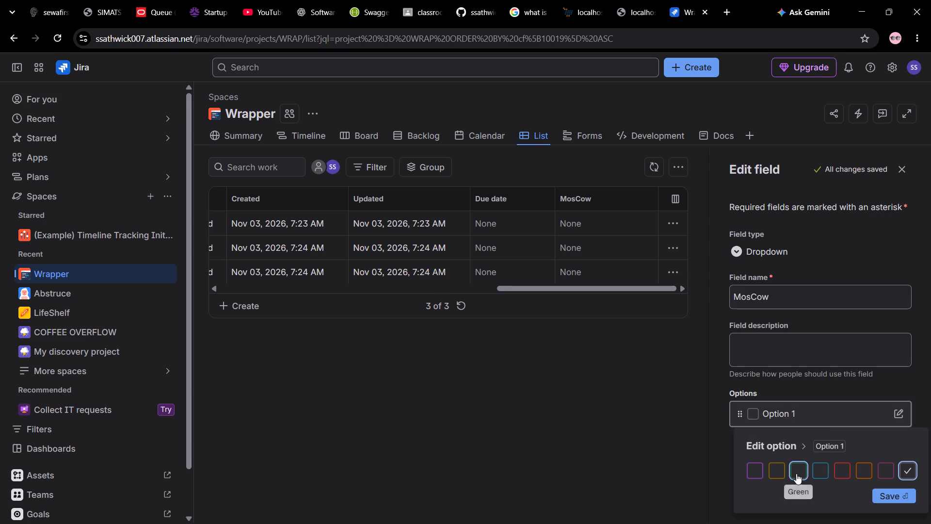
click(797, 475)
drag(806, 415, 742, 418)
key(BackSpace)
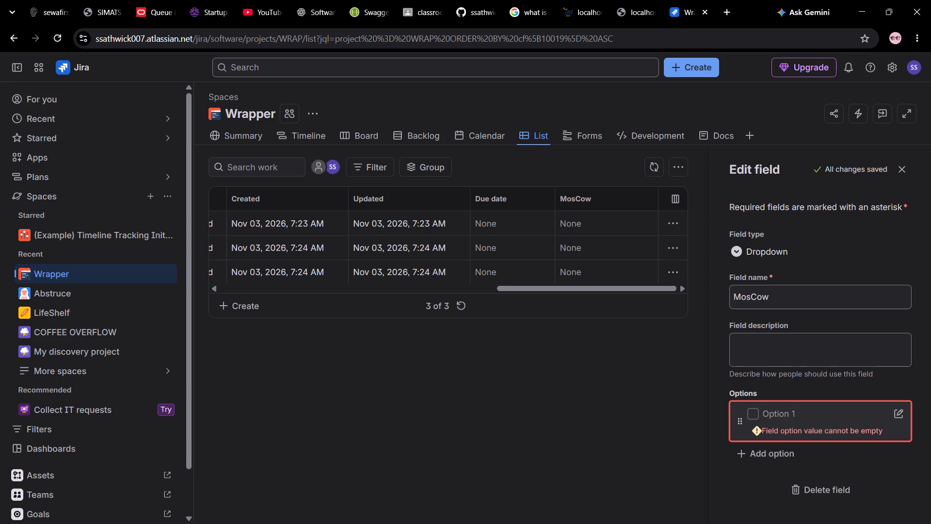
text(Mus)
text(tt)
key(BackSpace)
key(space)
text(HA)
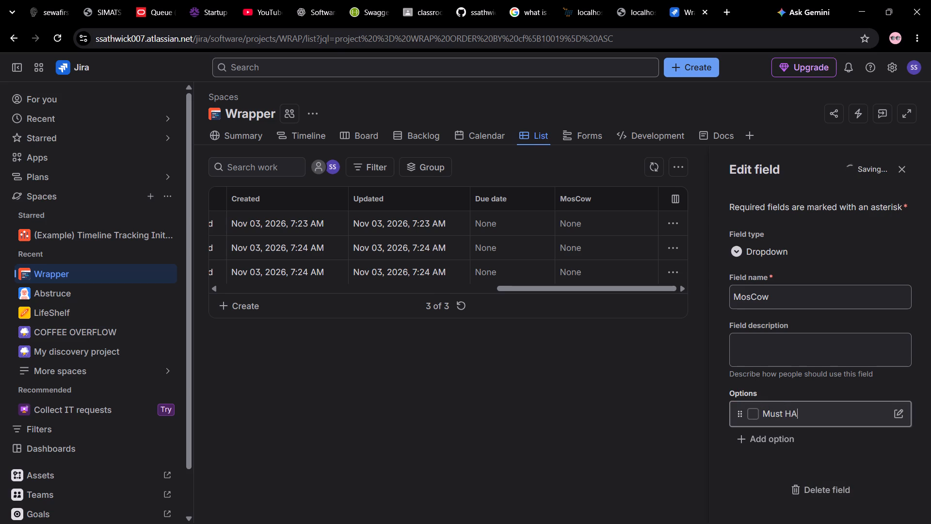
key(BackSpace)
text(ave)
Set the Must Have option's colour to green and save it.
click(904, 412)
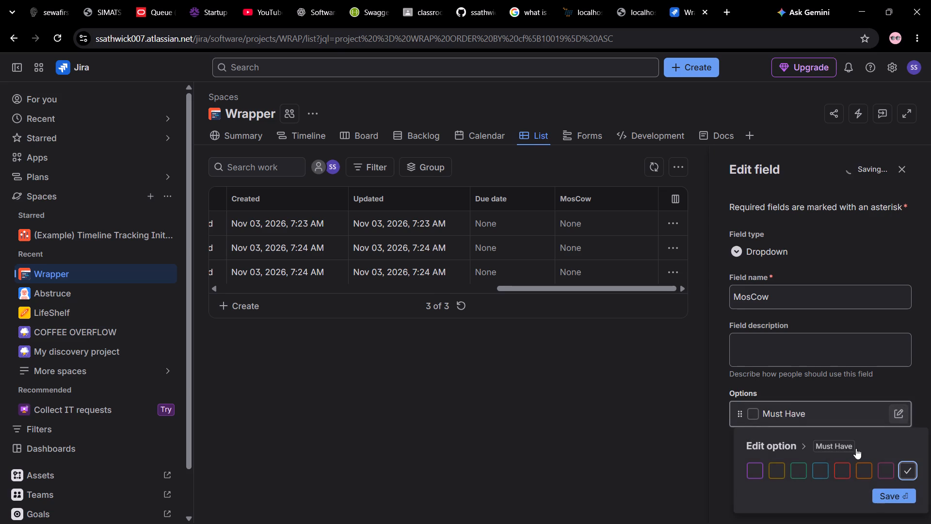
click(802, 471)
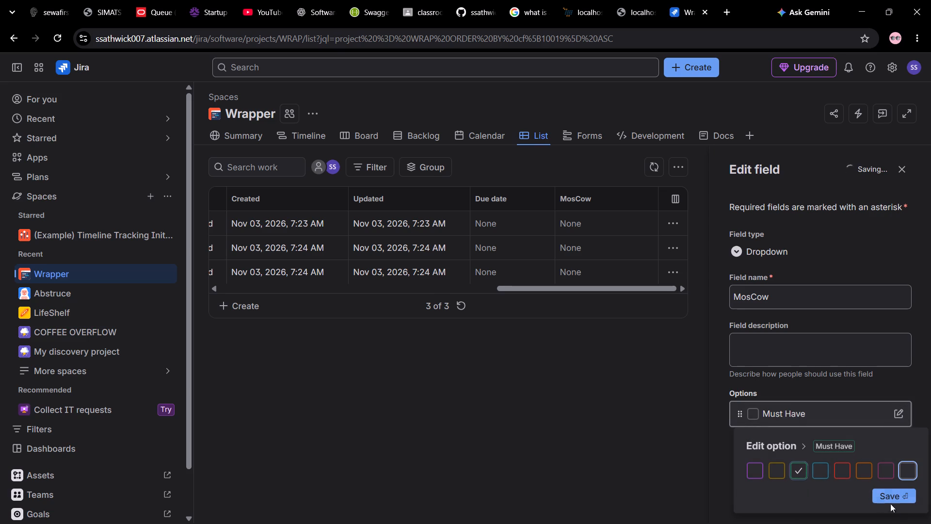
click(899, 496)
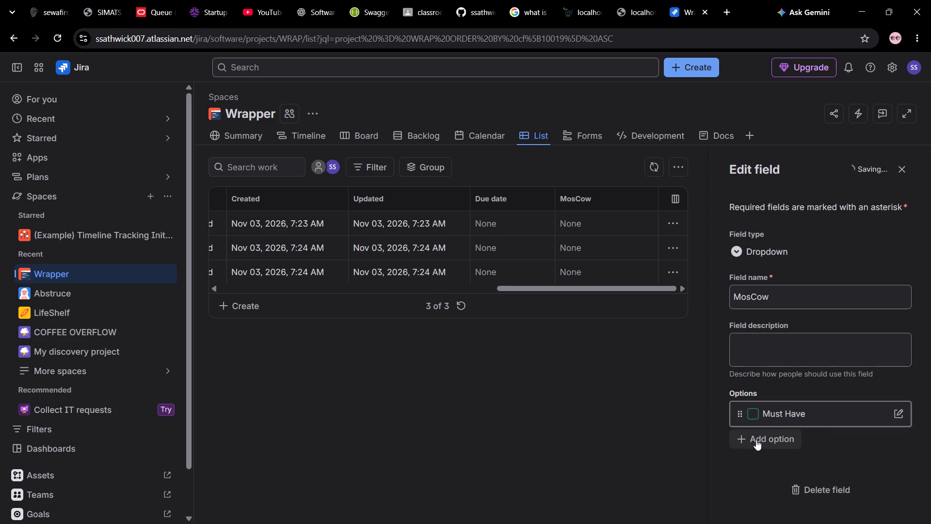
Add a second option named Should Have to the MosCow field and save its colour as blue.
click(756, 440)
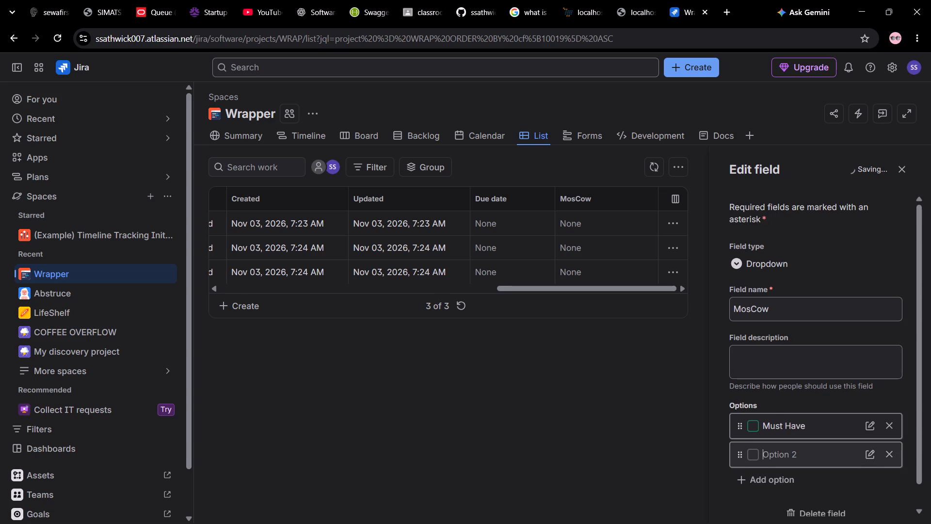
text(Should HAv)
key(BackSpace)
key(BackSpace)
key(a)
text(ve)
click(872, 454)
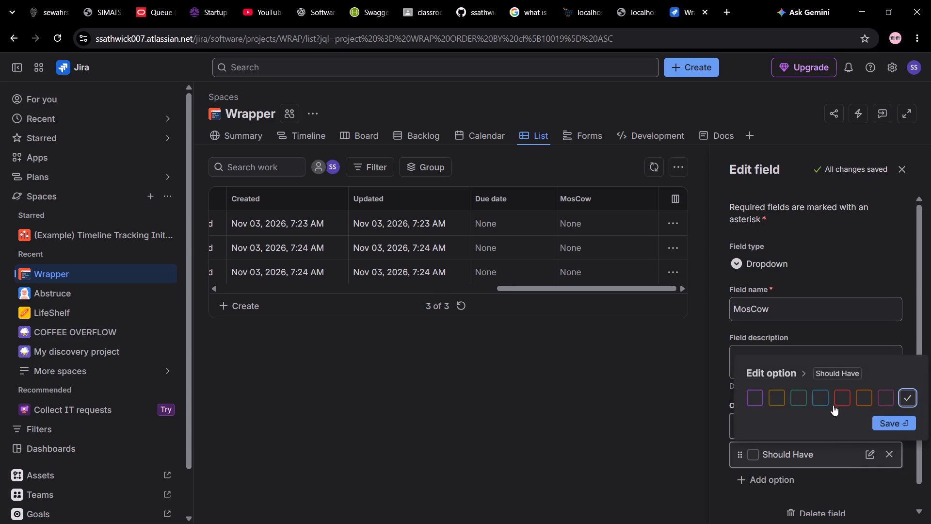
click(828, 397)
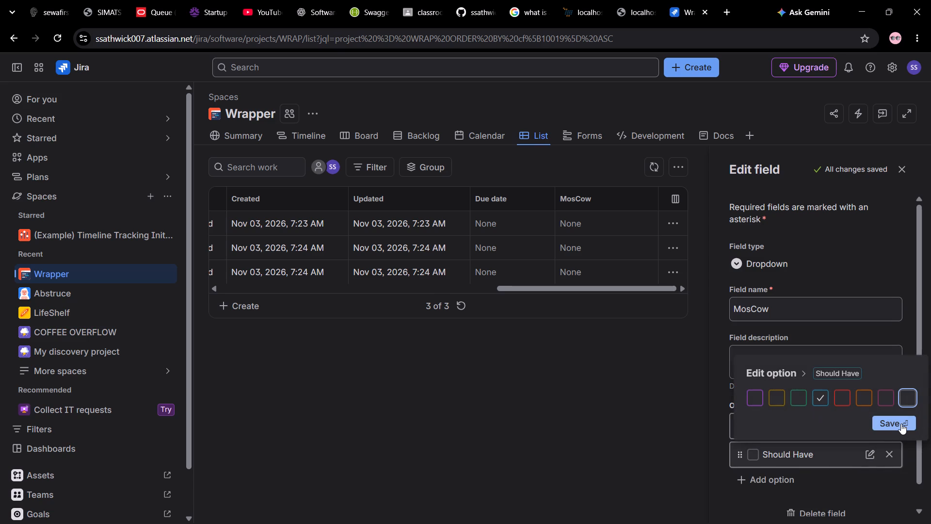
click(901, 424)
Add a third option named Could Have to the MosCow field.
click(795, 481)
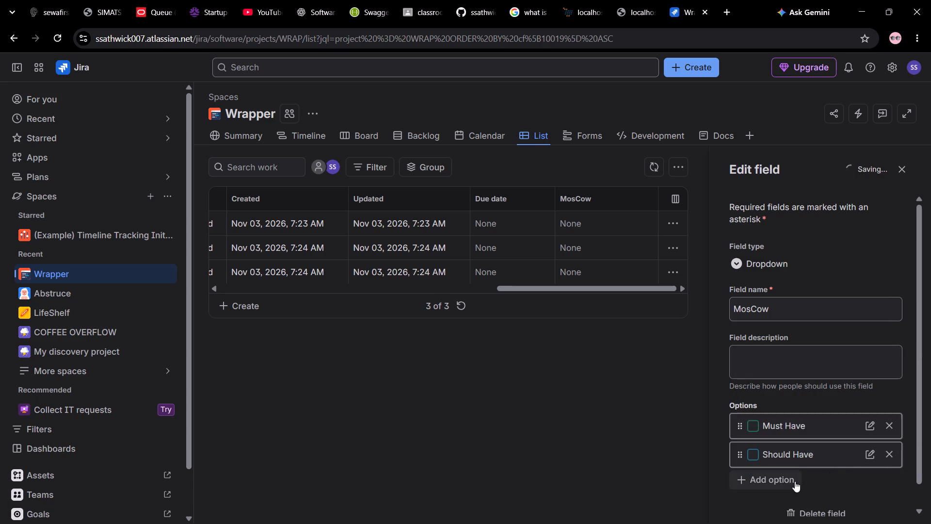
text(Could HAc)
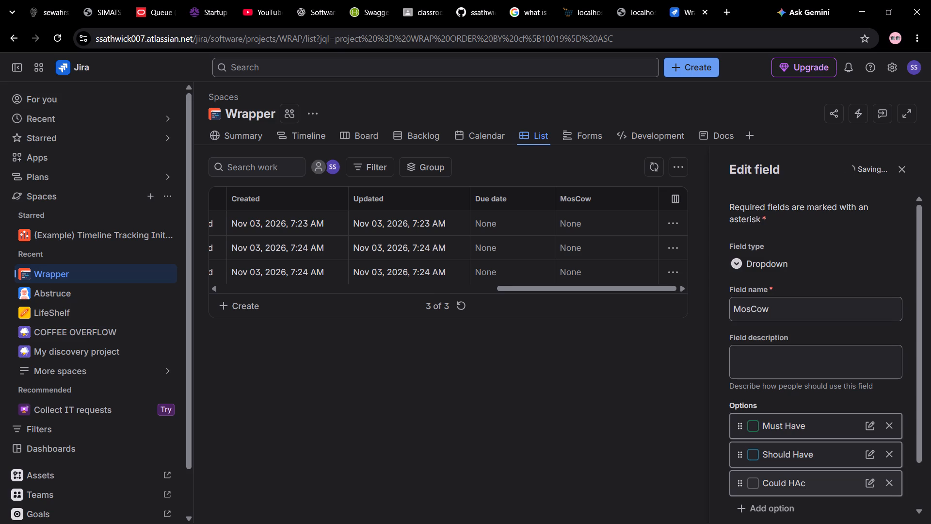
key(BackSpace)
key(BackSpace)
key(BackSpace)
key(BackSpace)
key(BackSpace)
key(BackSpace)
key(BackSpace)
key(BackSpace)
key(BackSpace)
key(BackSpace)
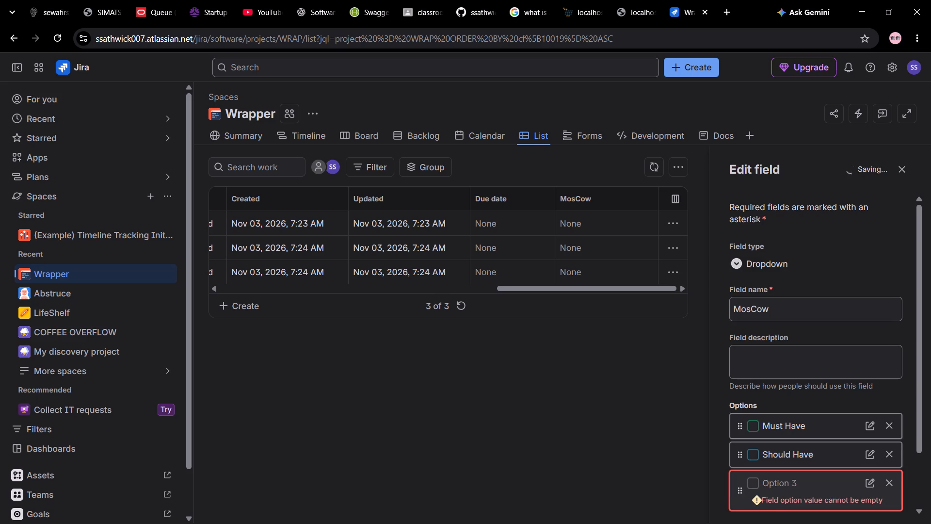
text(Coun)
key(BackSpace)
text(ld)
key(space)
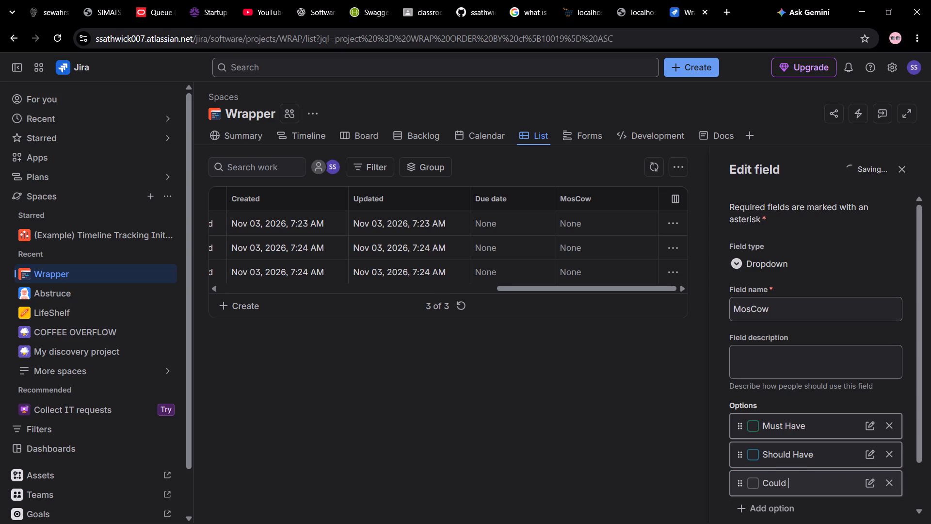
text(Have)
Set the Could Have option's colour to yellow and save it.
click(873, 486)
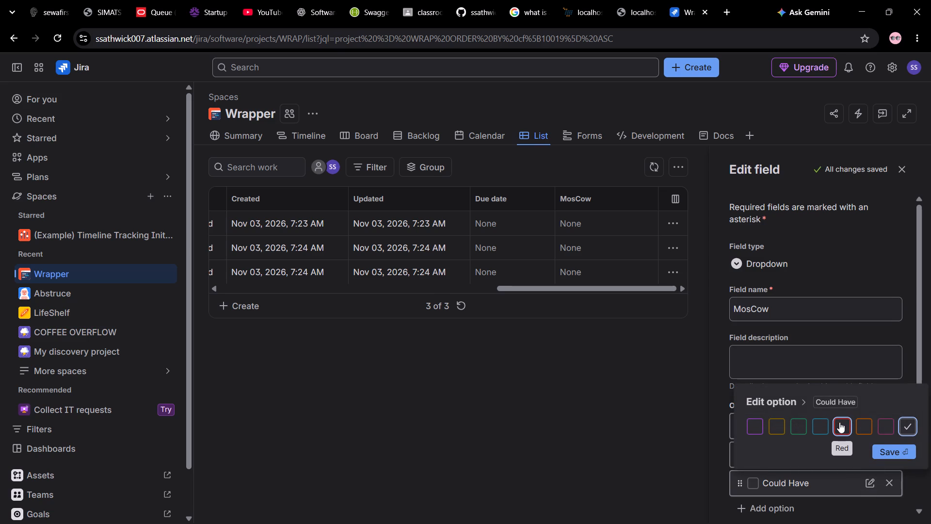
click(772, 422)
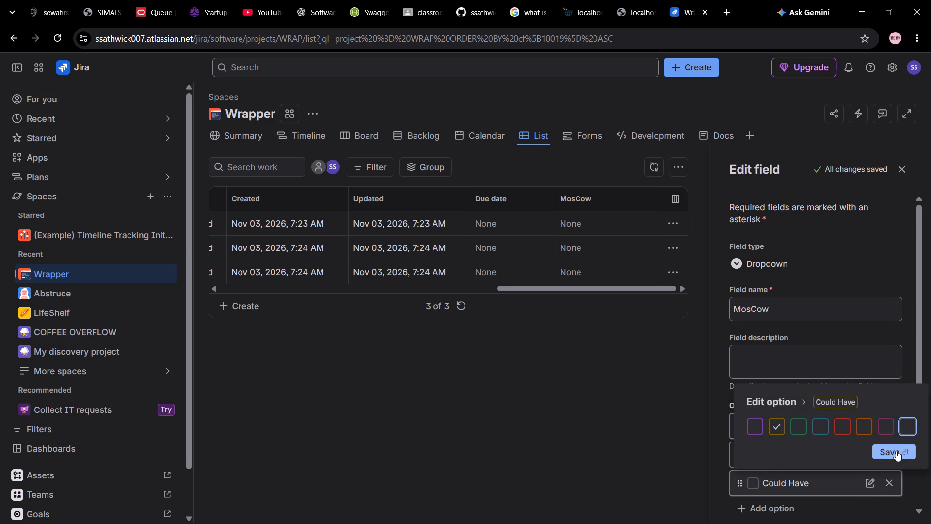
click(896, 451)
Add a fourth option named Won't Have to the MosCow field and save its colour as red.
click(787, 512)
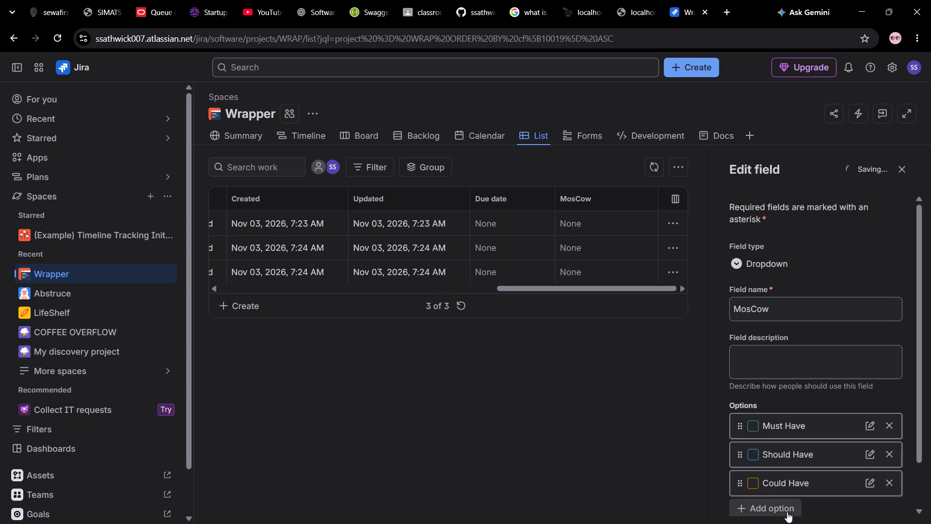
text(Wont)
key(BackSpace)
text('t Have)
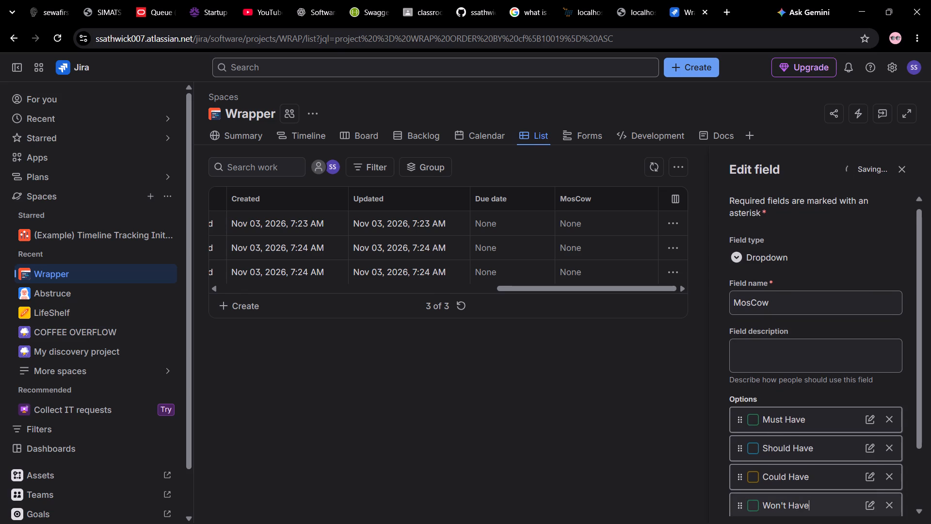
click(863, 507)
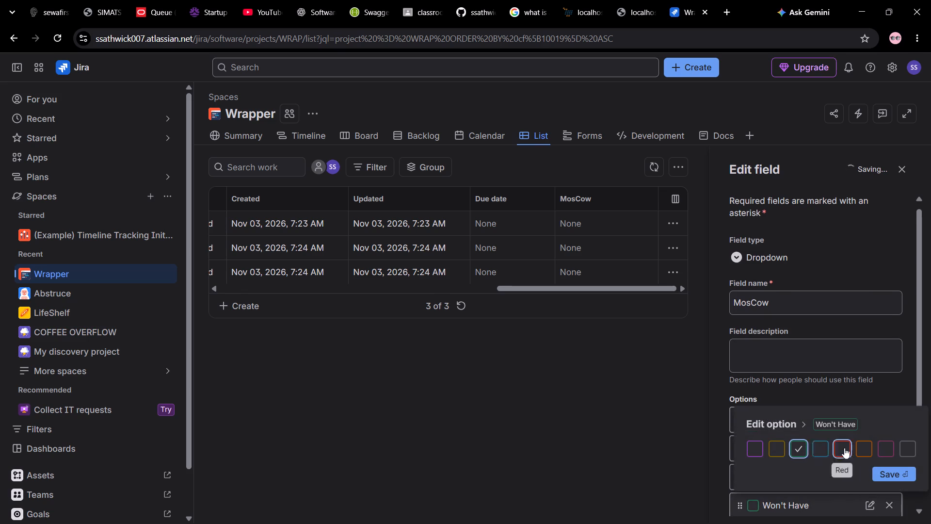
click(844, 448)
click(901, 470)
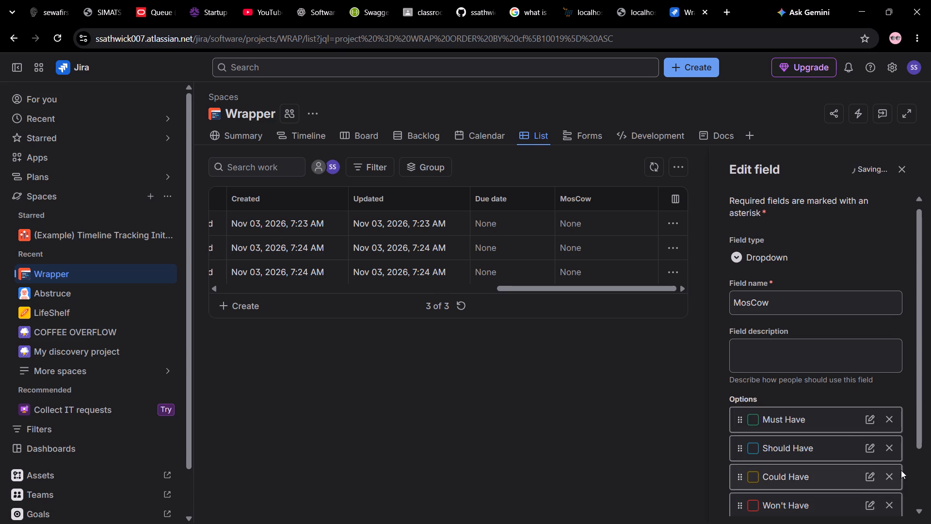
Enter Priority as the MosCow field's description, review the field's settings and close the field editor.
scroll(850, 425, down, 2)
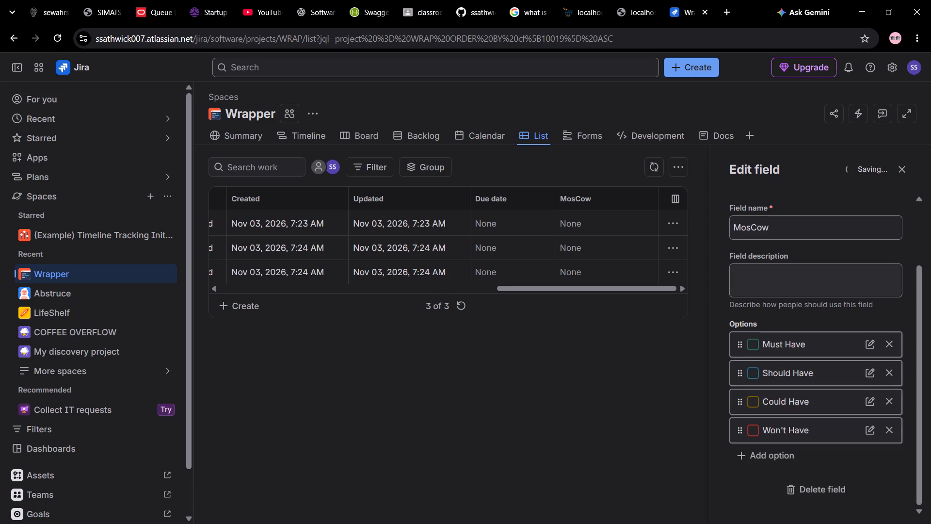
click(789, 279)
text(Pro)
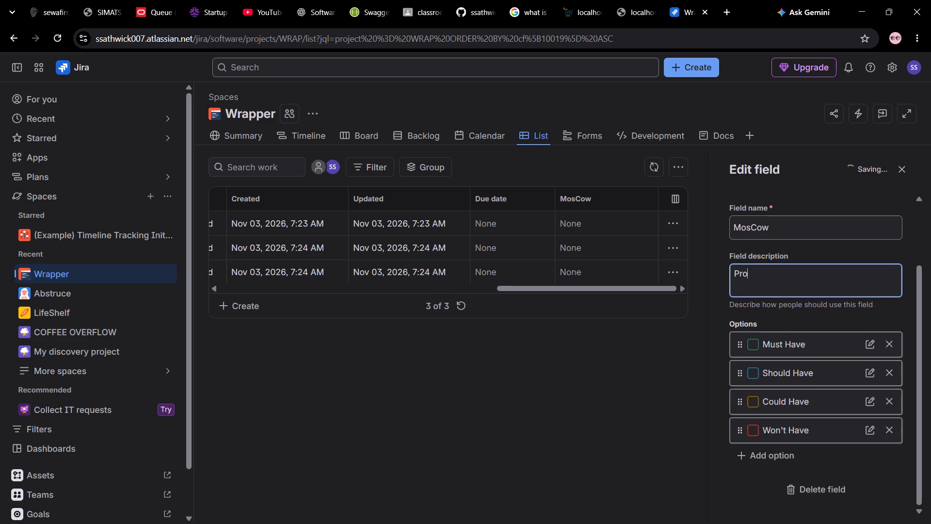
key(BackSpace)
text(ioo)
key(BackSpace)
text(rity)
scroll(827, 235, up, 2)
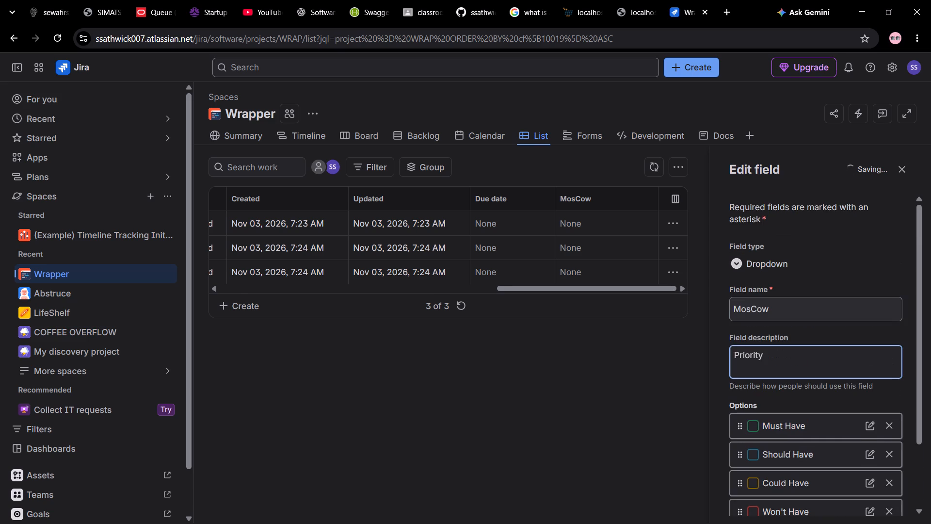
scroll(827, 235, down, 3)
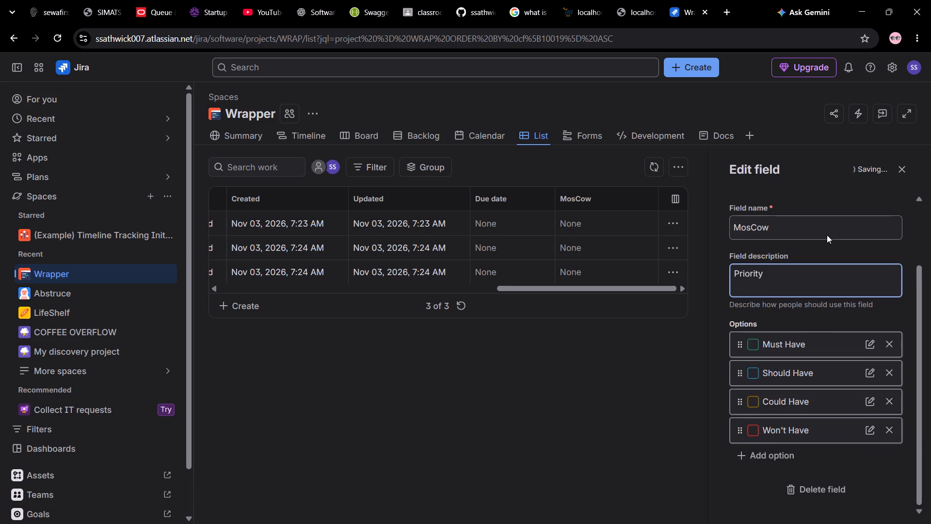
scroll(827, 235, up, 2)
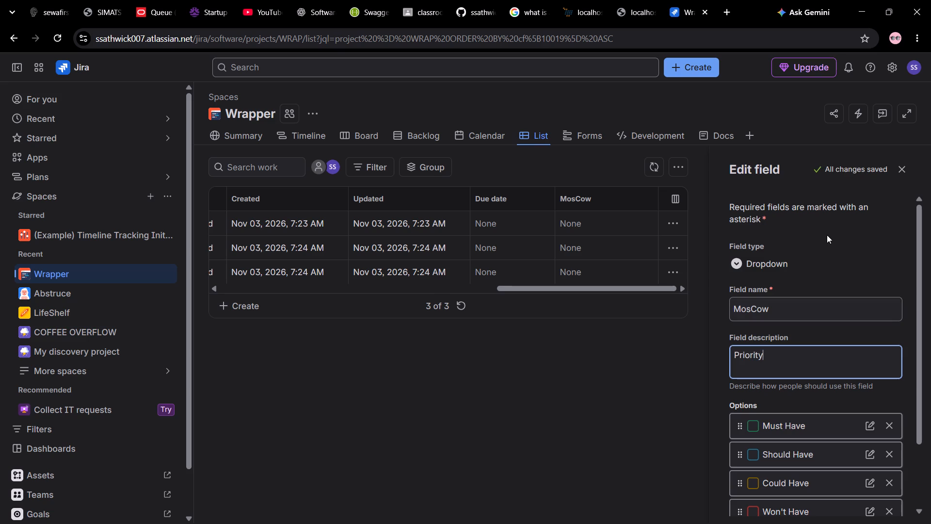
scroll(820, 328, down, 4)
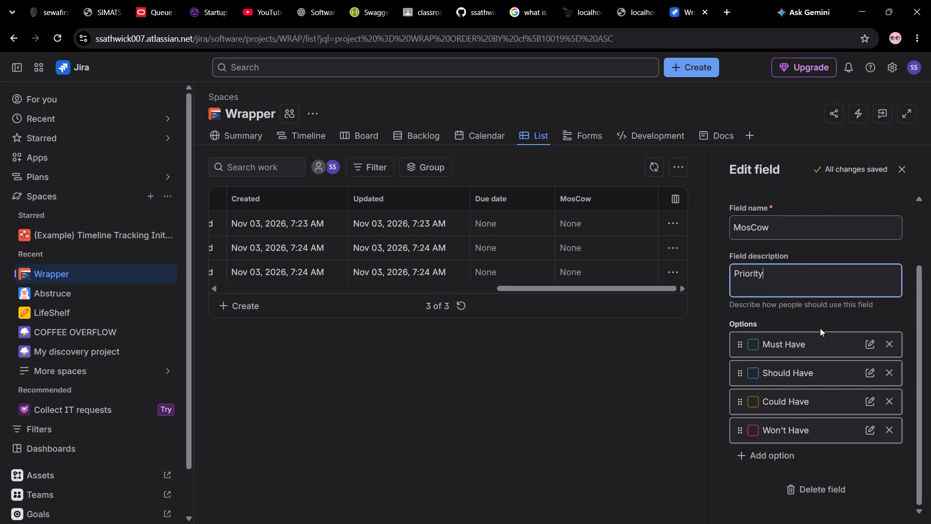
scroll(820, 328, up, 5)
click(904, 166)
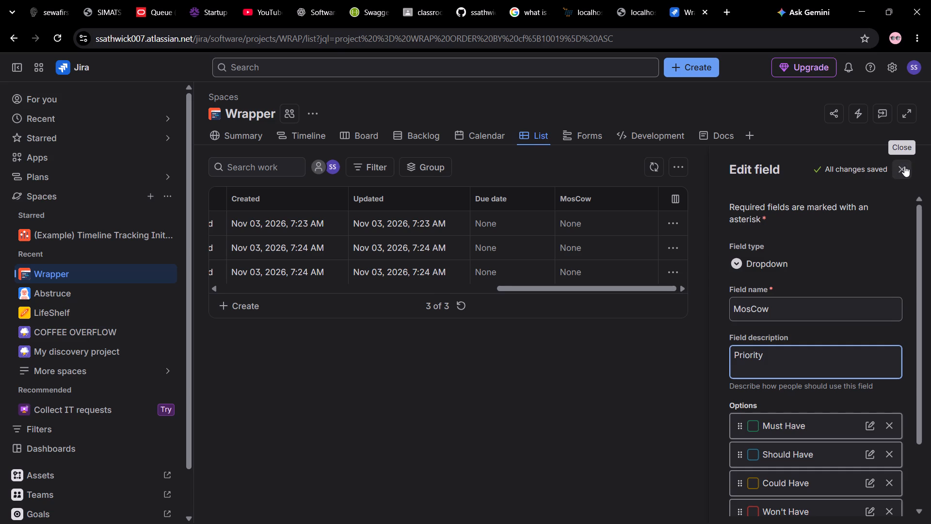
Select the MosCow cell of the first work item in the list.
click(825, 231)
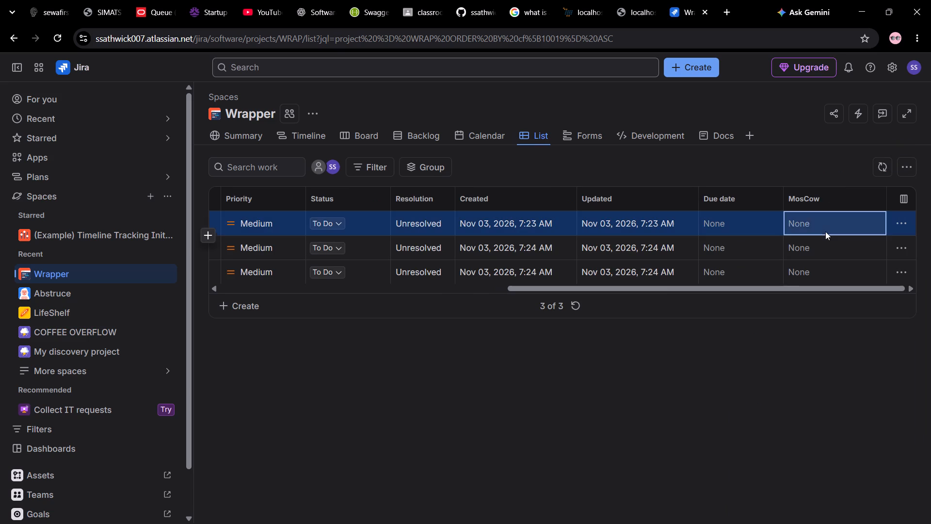
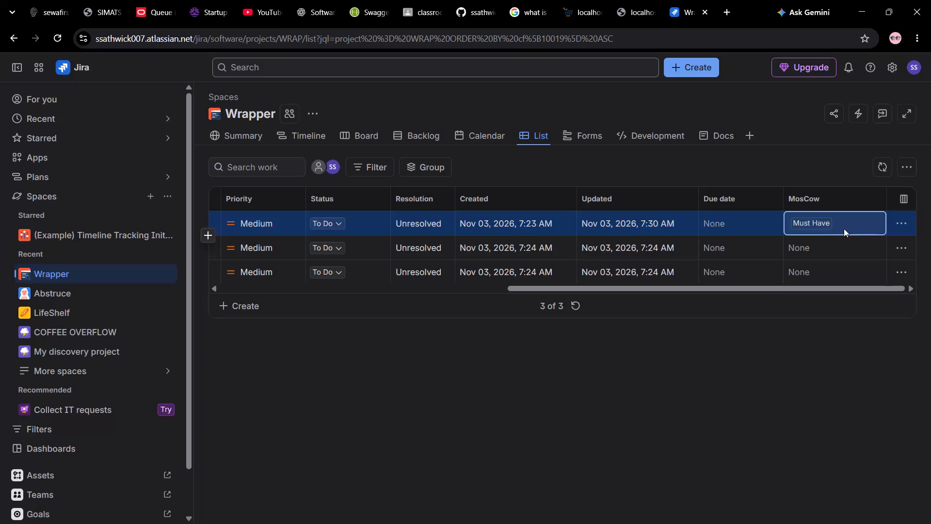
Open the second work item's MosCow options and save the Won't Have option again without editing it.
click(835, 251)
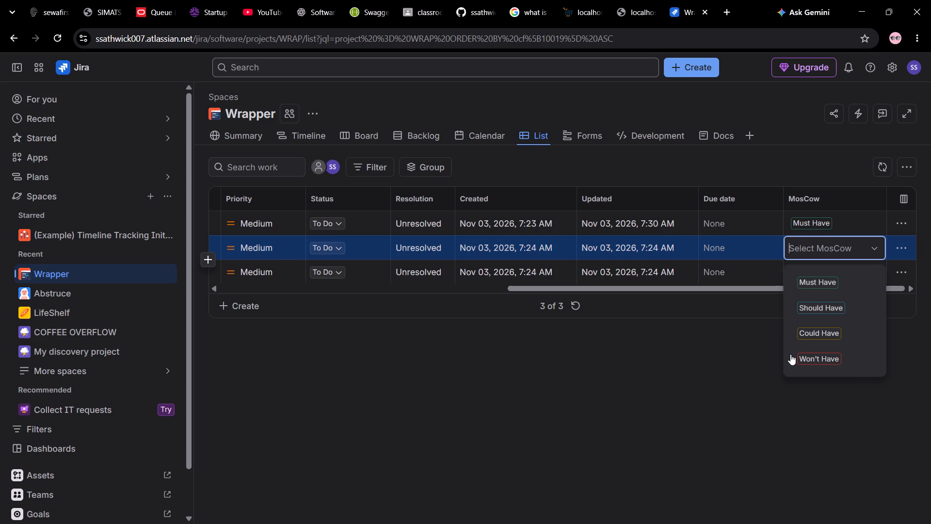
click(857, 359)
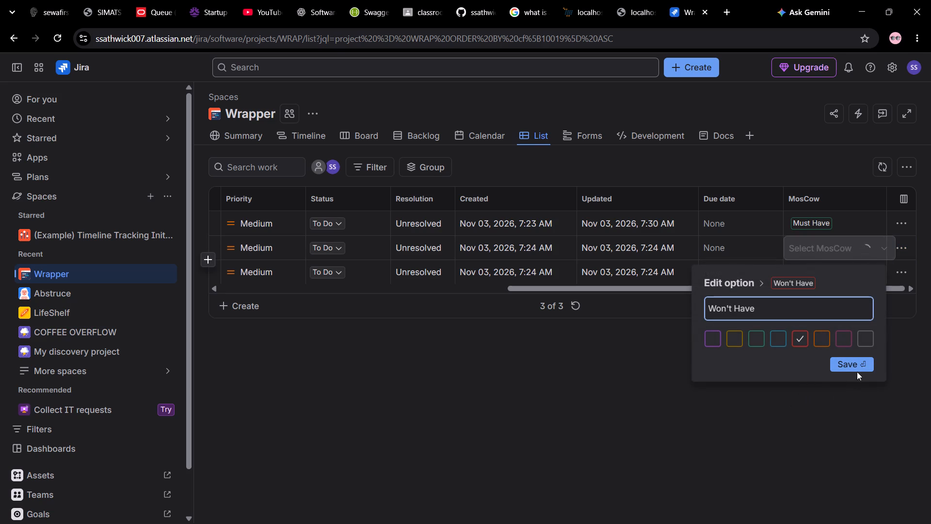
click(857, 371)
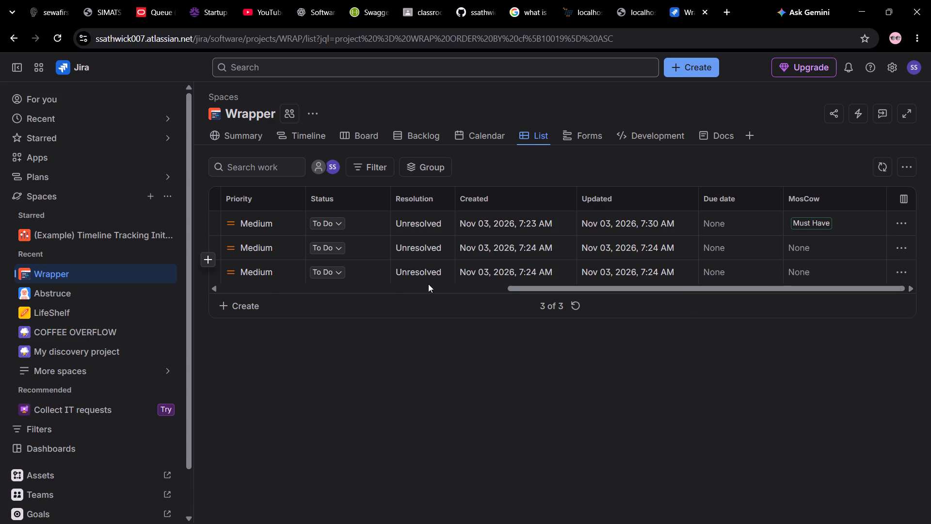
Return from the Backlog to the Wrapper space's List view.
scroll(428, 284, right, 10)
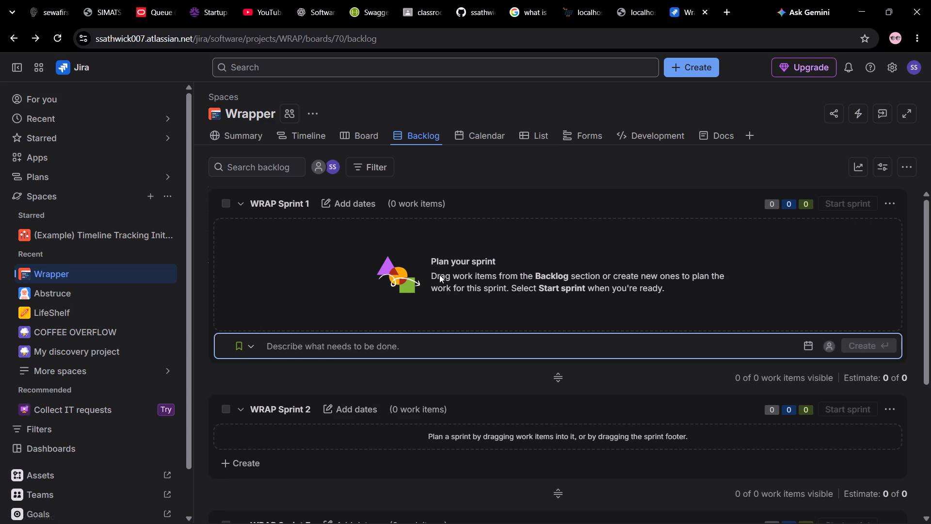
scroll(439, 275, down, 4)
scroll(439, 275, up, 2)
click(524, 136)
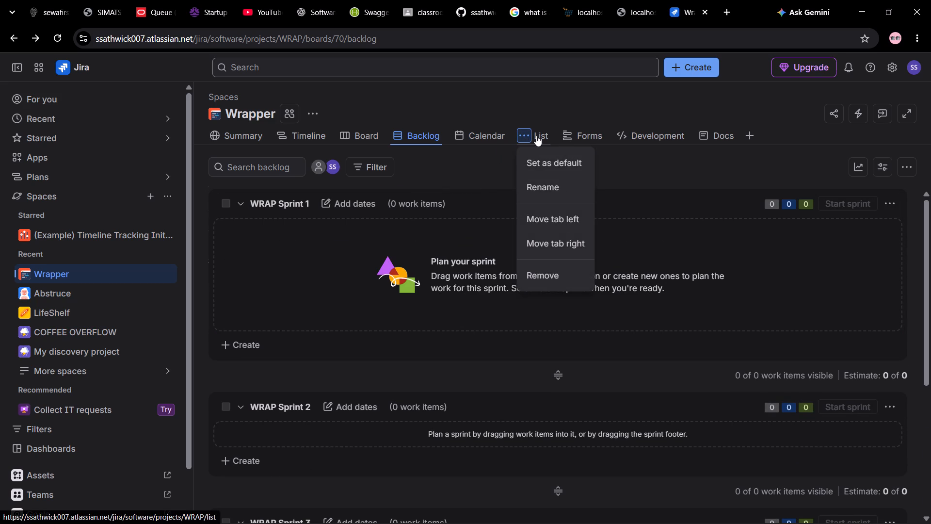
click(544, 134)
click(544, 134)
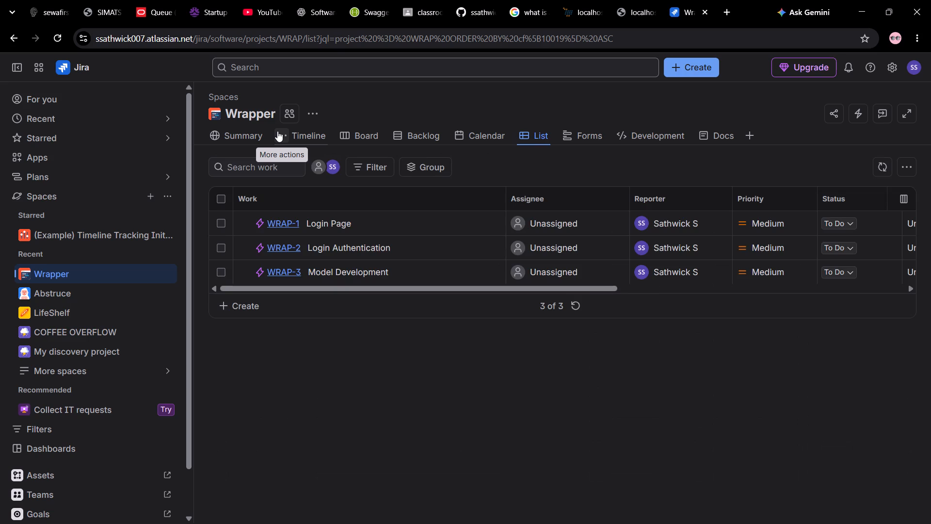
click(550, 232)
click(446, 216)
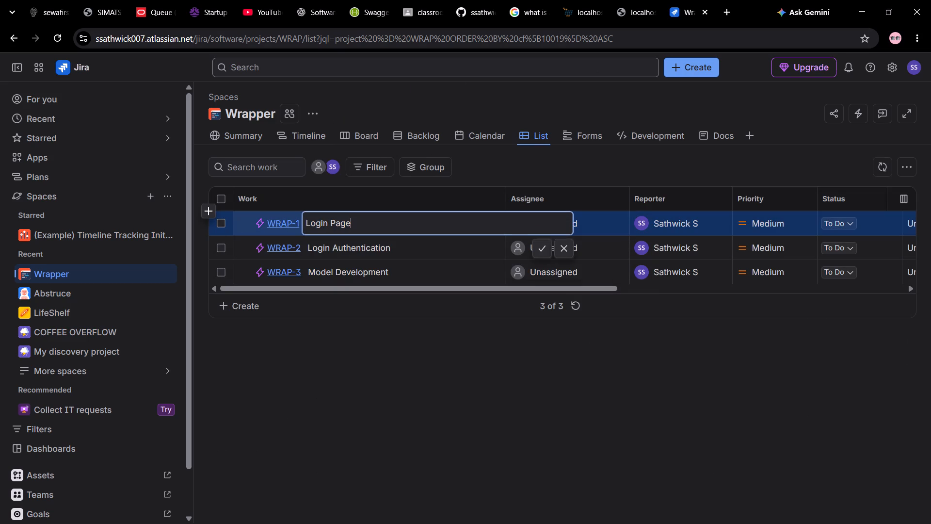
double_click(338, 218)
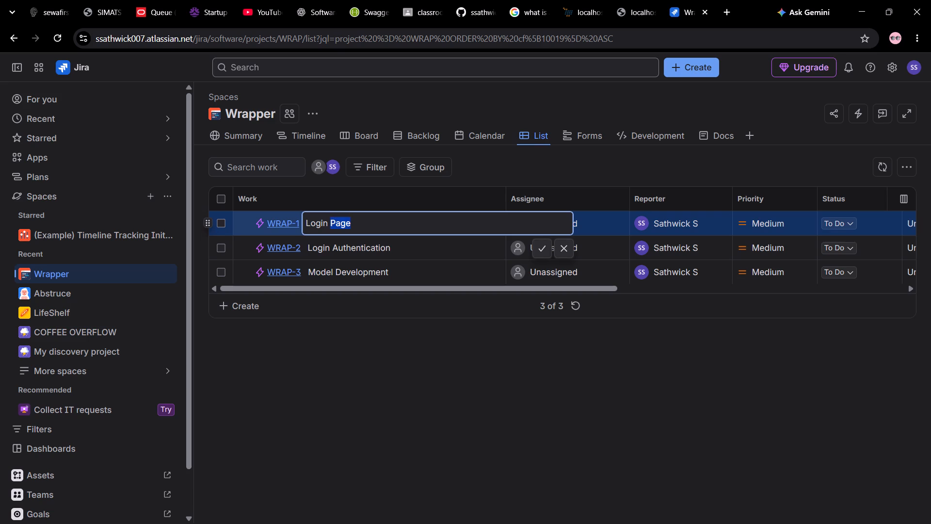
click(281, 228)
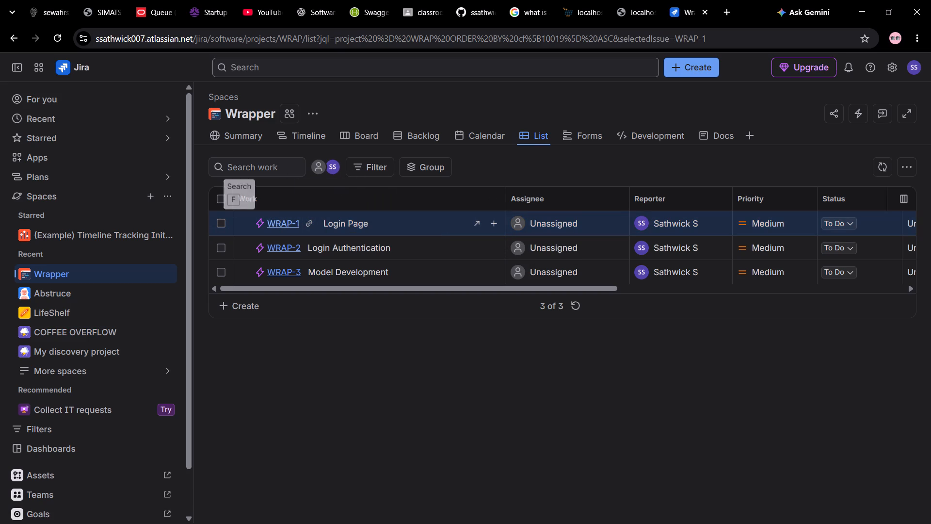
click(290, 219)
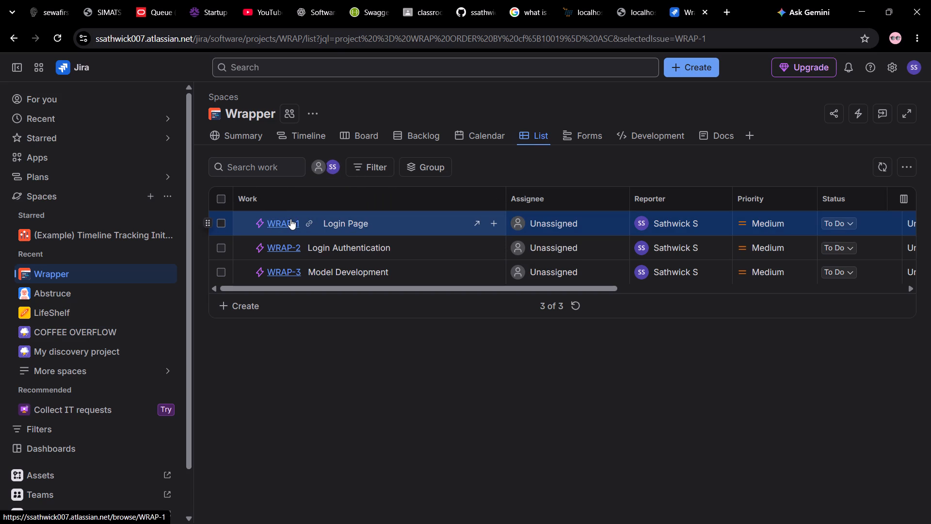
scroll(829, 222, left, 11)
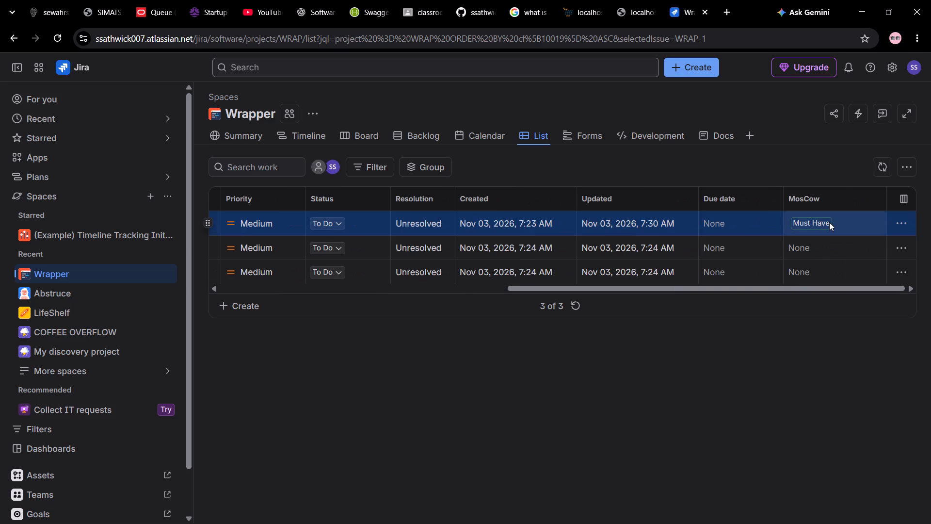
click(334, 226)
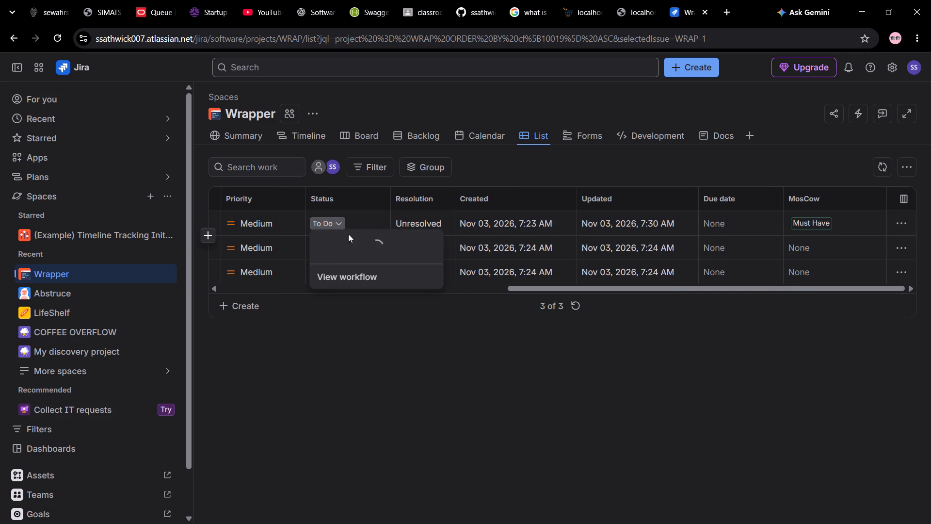
Set the MosCow value of the Login Authentication work item to Could Have.
click(803, 241)
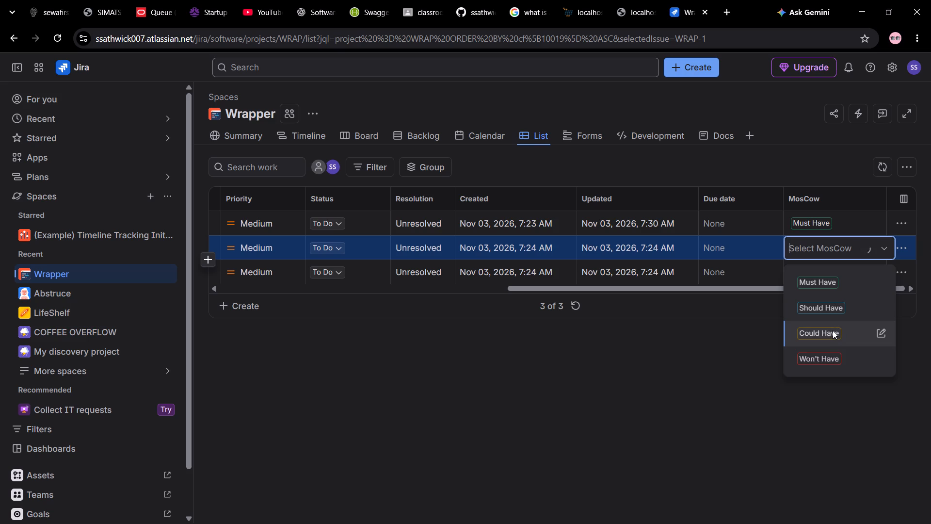
click(833, 330)
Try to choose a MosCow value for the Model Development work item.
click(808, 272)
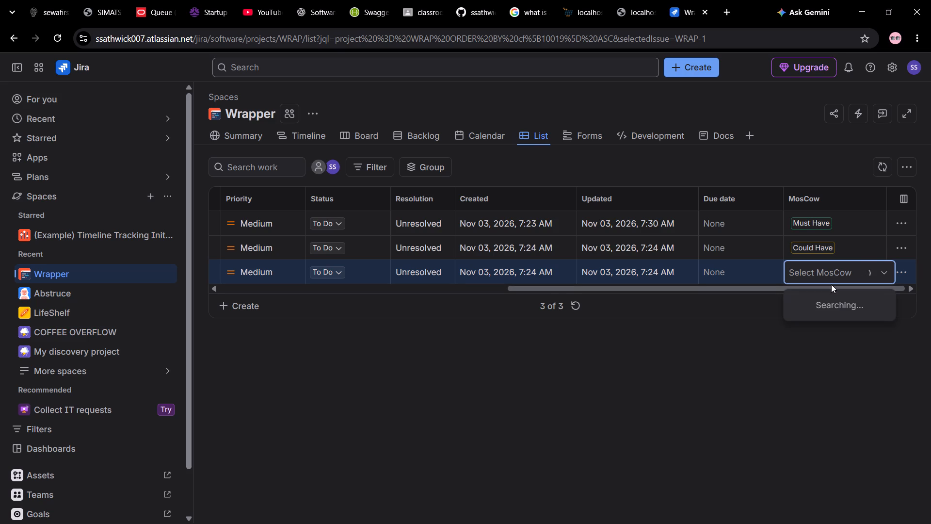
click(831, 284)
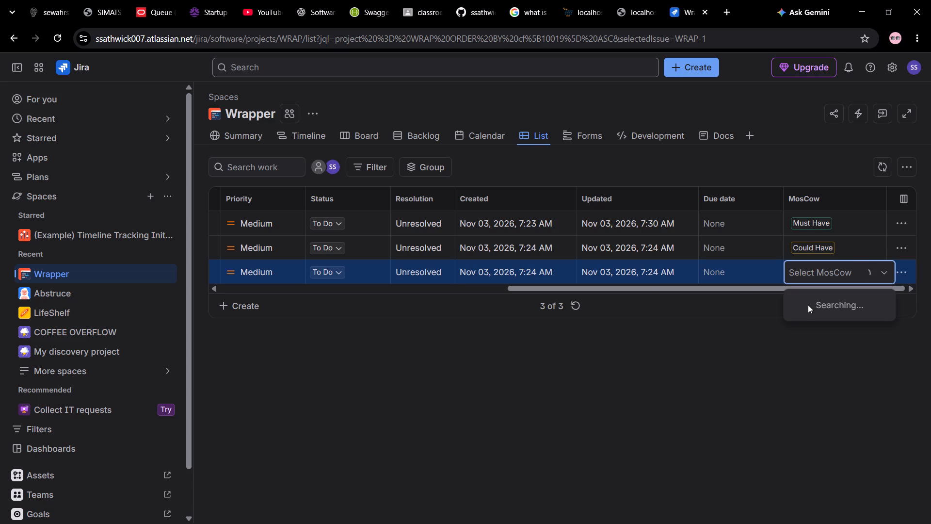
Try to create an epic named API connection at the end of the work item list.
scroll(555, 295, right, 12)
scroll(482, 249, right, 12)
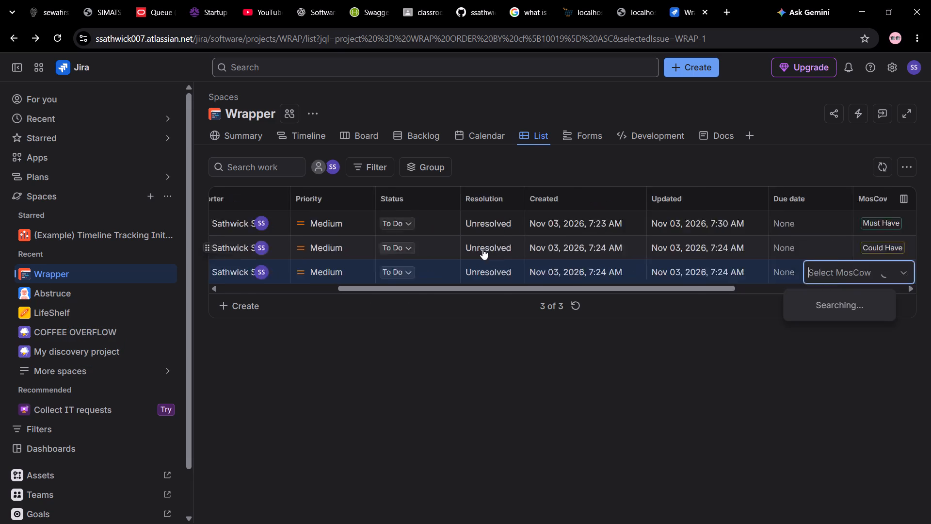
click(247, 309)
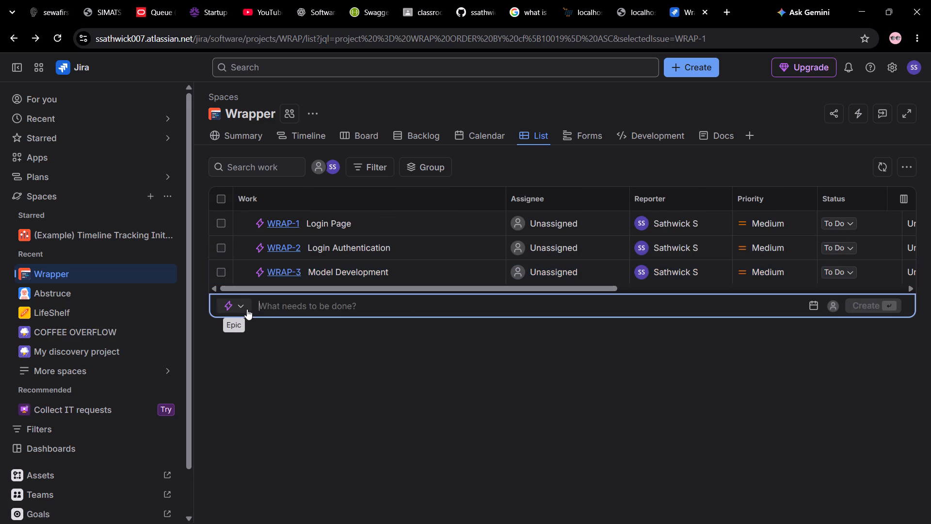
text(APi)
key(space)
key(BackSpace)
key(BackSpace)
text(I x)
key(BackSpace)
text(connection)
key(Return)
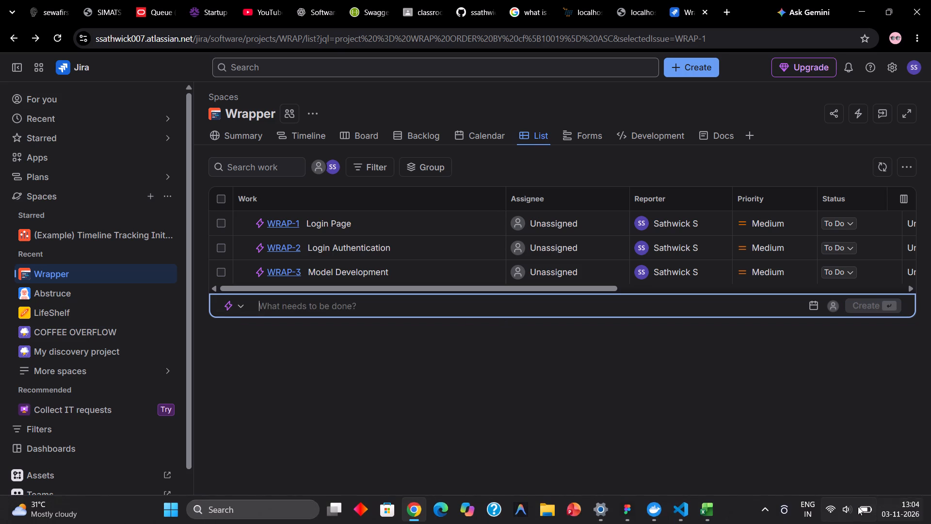
Check the computer's network connection in the system quick settings.
click(824, 518)
click(824, 518)
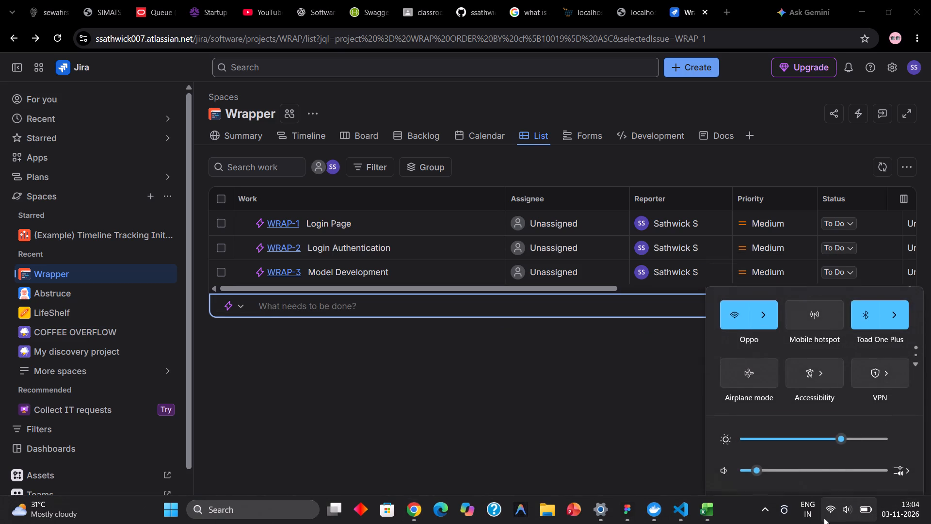
click(590, 361)
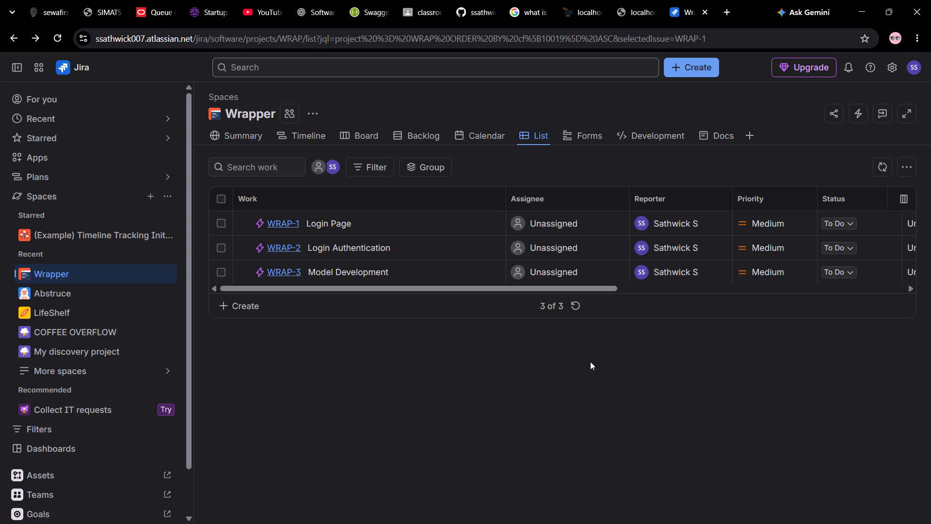
Set the status of the Login Page work item to Done.
click(568, 226)
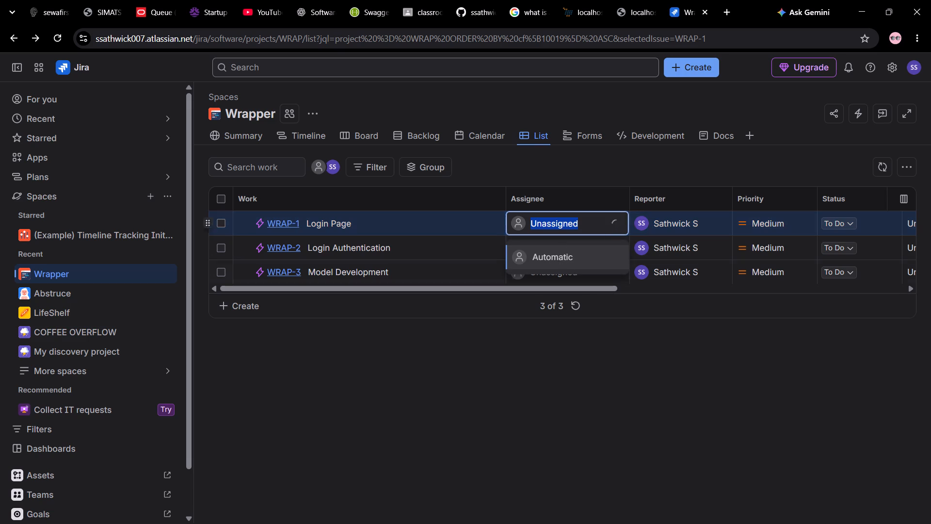
scroll(703, 229, left, 1)
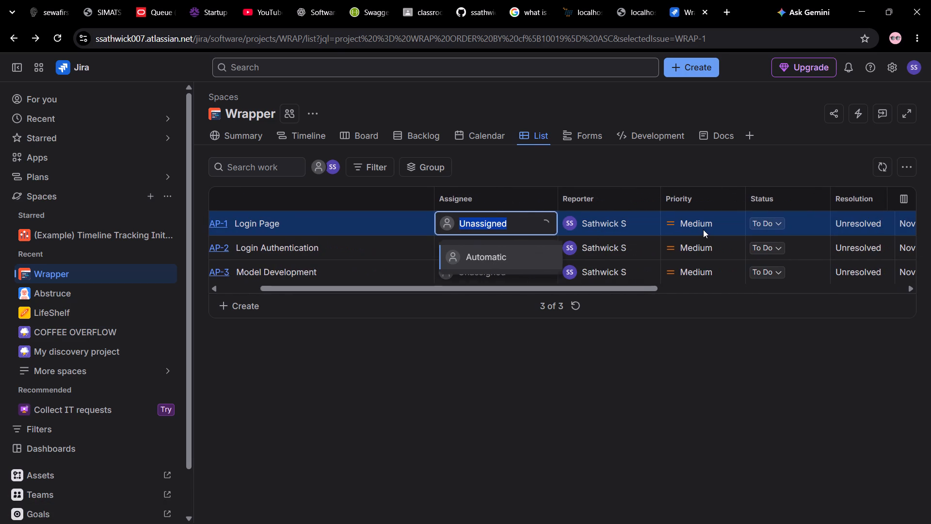
scroll(652, 232, left, 1)
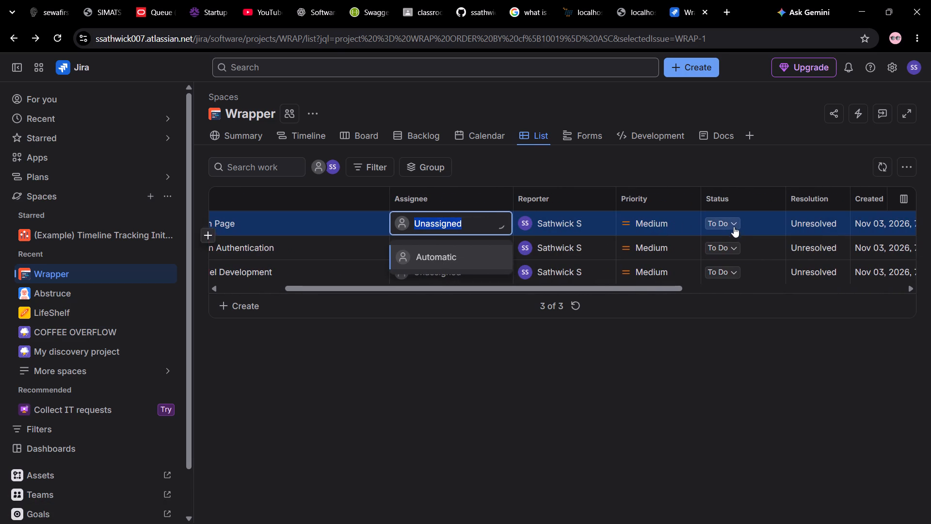
click(737, 221)
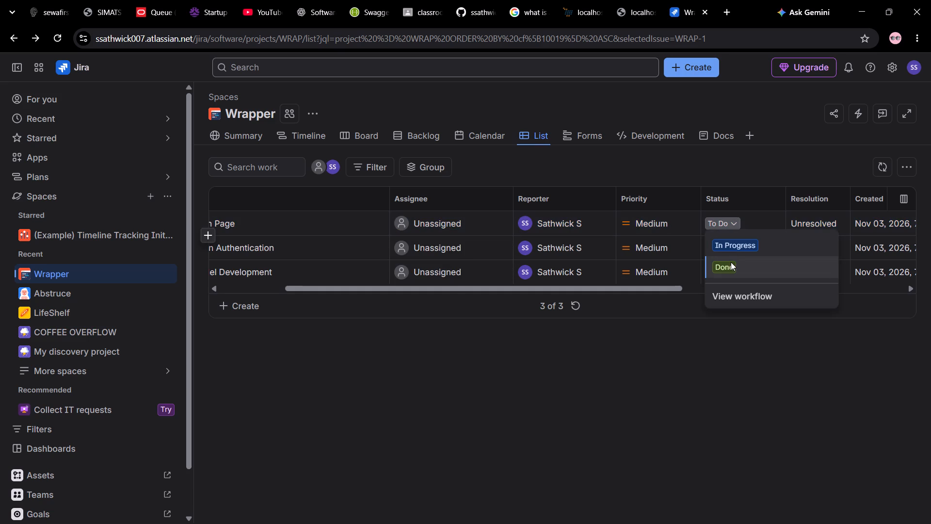
click(727, 274)
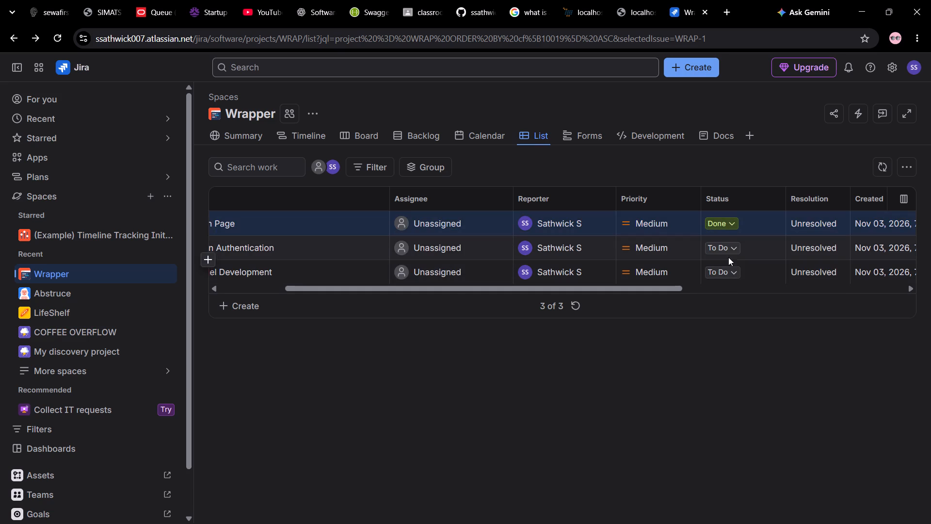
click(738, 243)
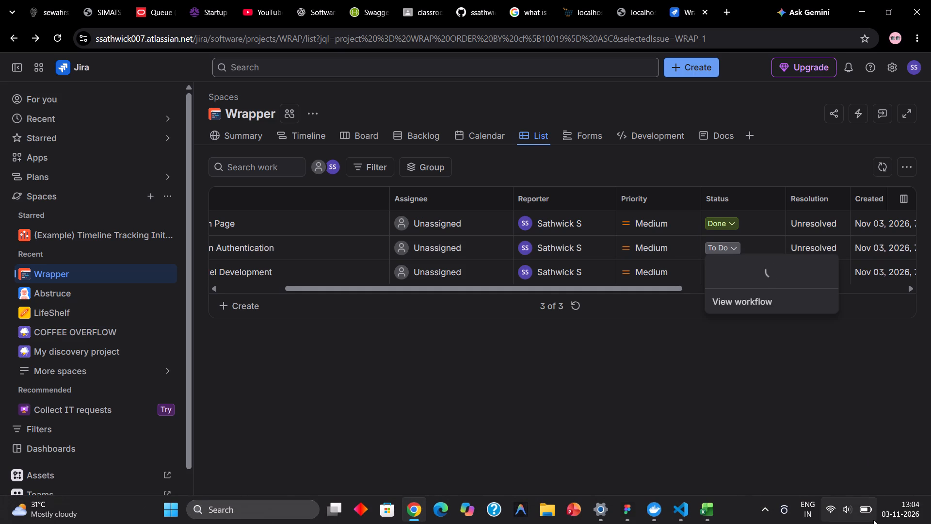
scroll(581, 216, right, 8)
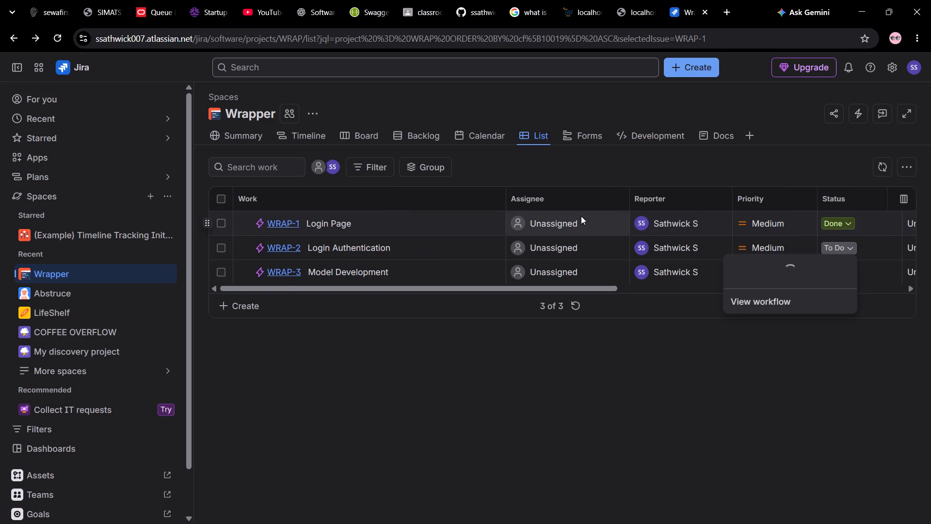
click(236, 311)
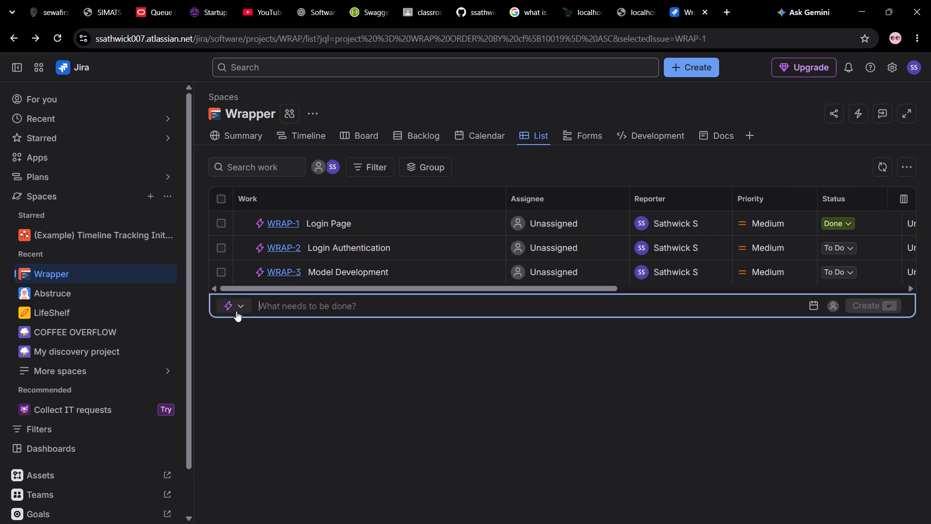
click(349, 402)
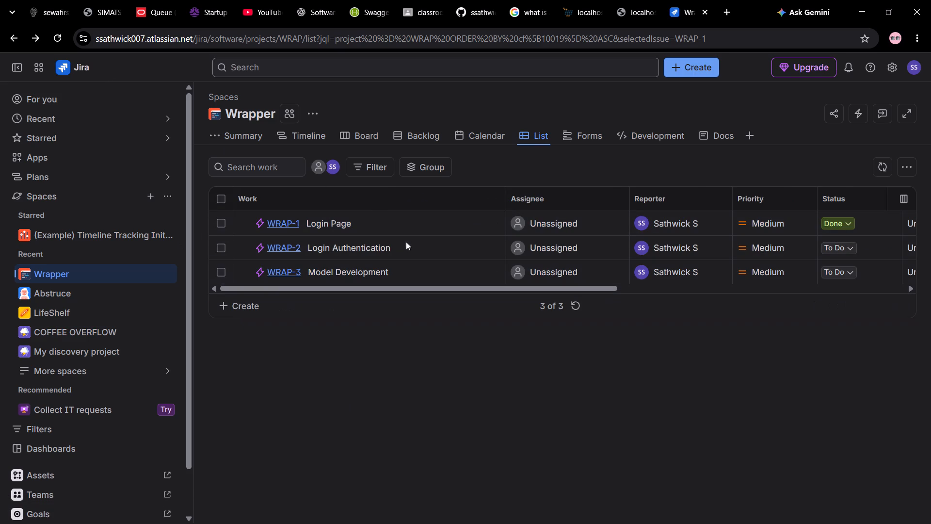
Refresh the work item list.
click(574, 305)
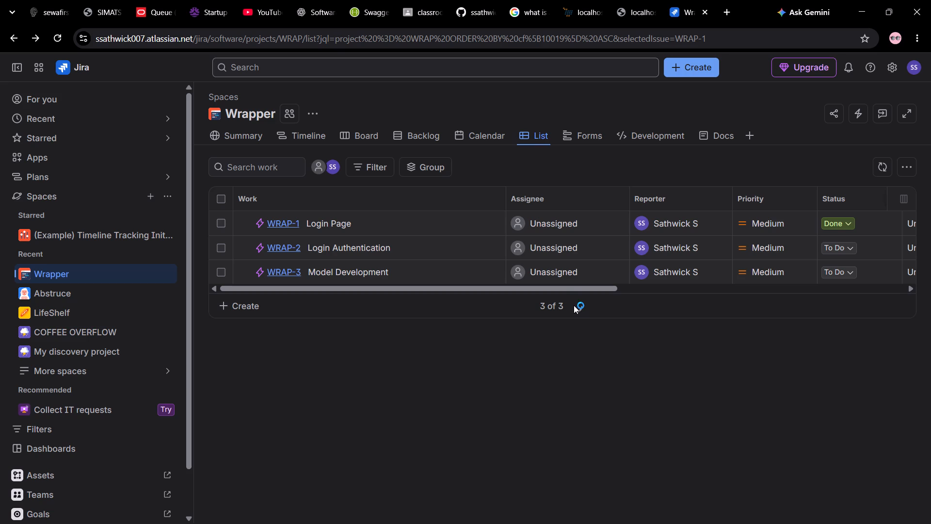
Open the starred (Example) Timeline Tracking space.
click(48, 231)
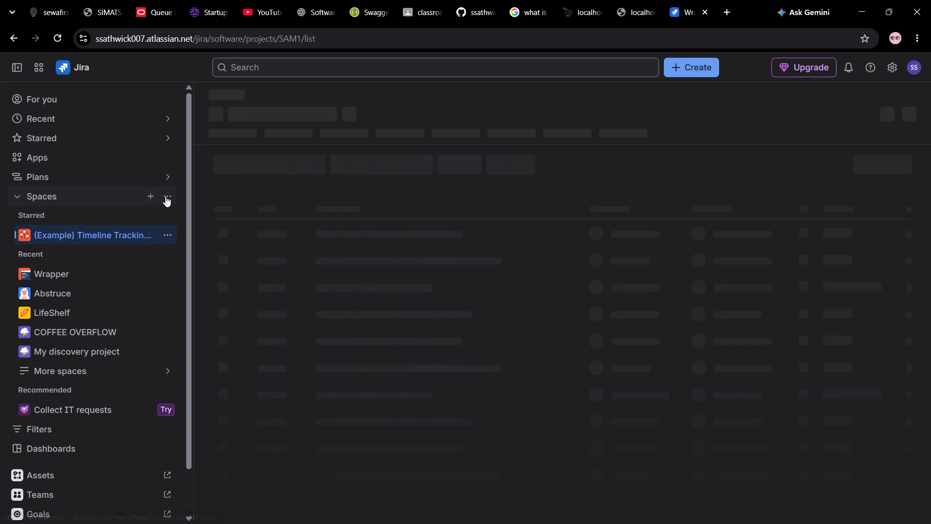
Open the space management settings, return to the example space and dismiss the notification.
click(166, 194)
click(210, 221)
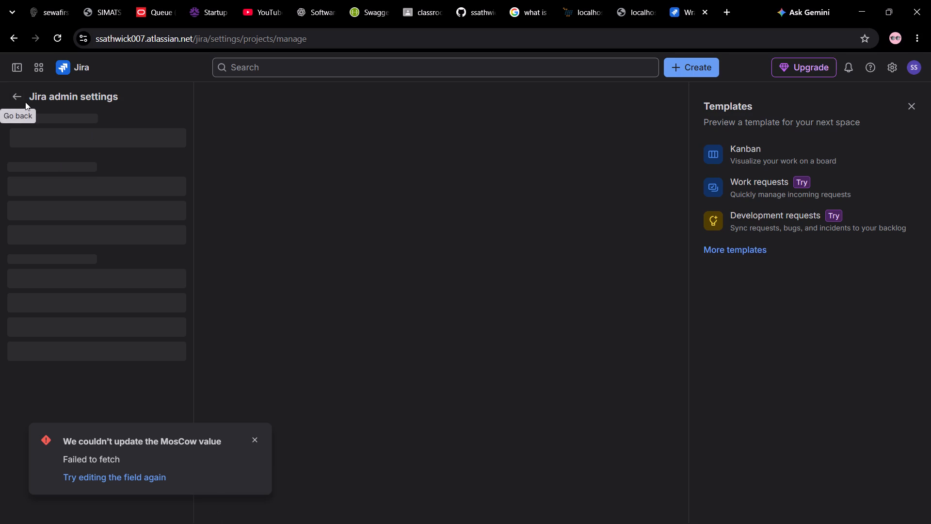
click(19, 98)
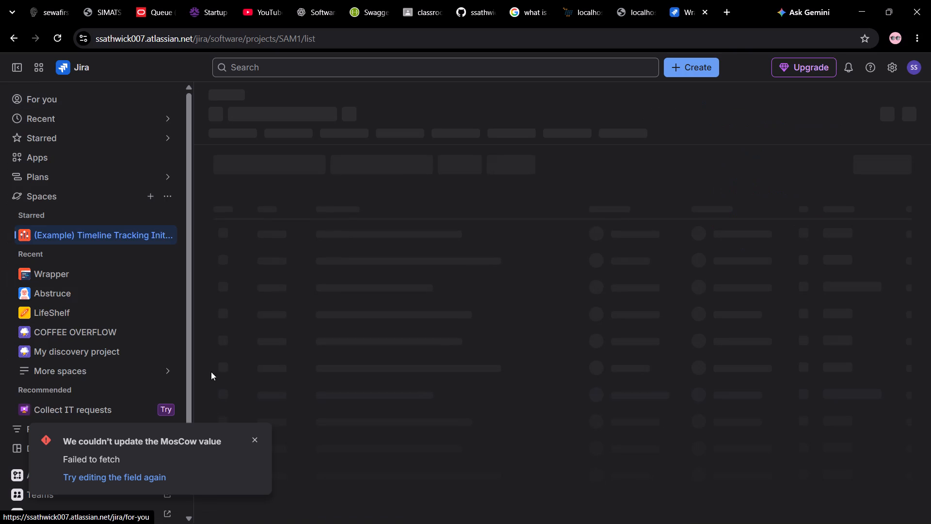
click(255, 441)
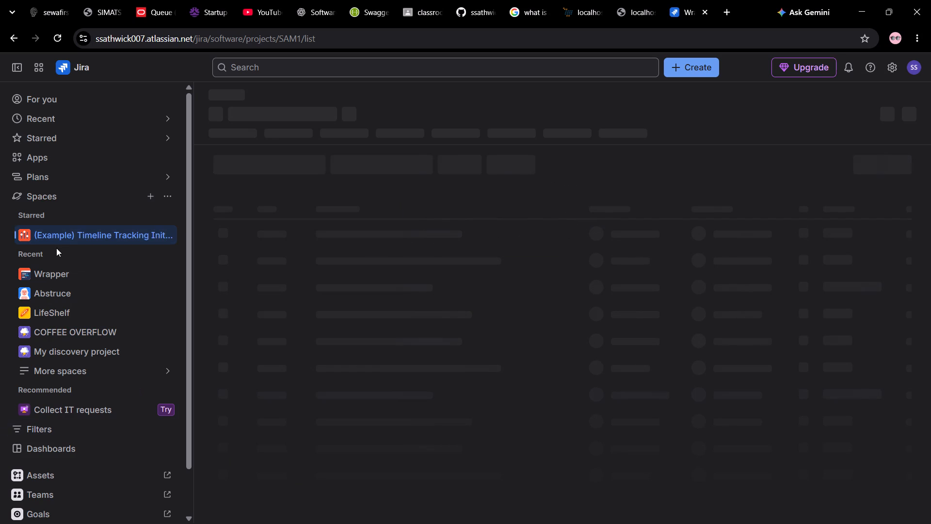
Open the Wrapper space from the recent spaces and dismiss its options.
click(50, 271)
click(169, 272)
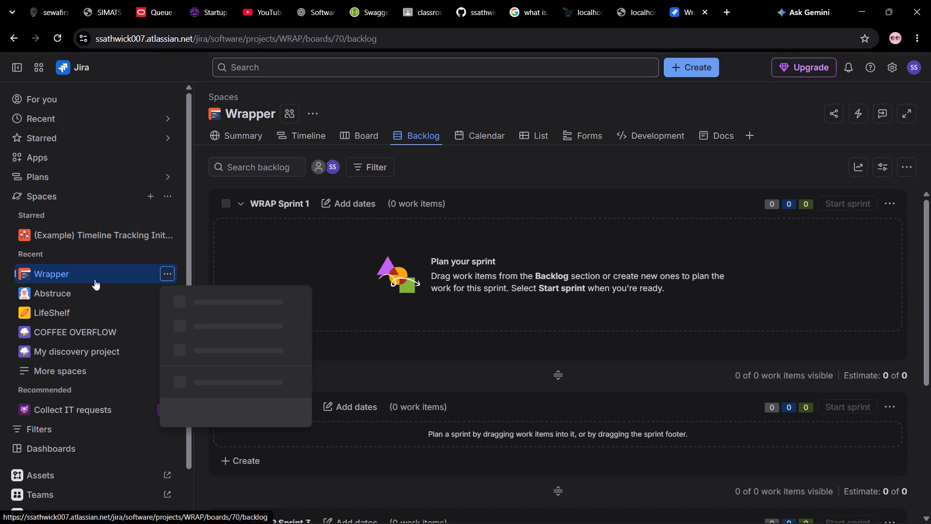
scroll(95, 279, down, 2)
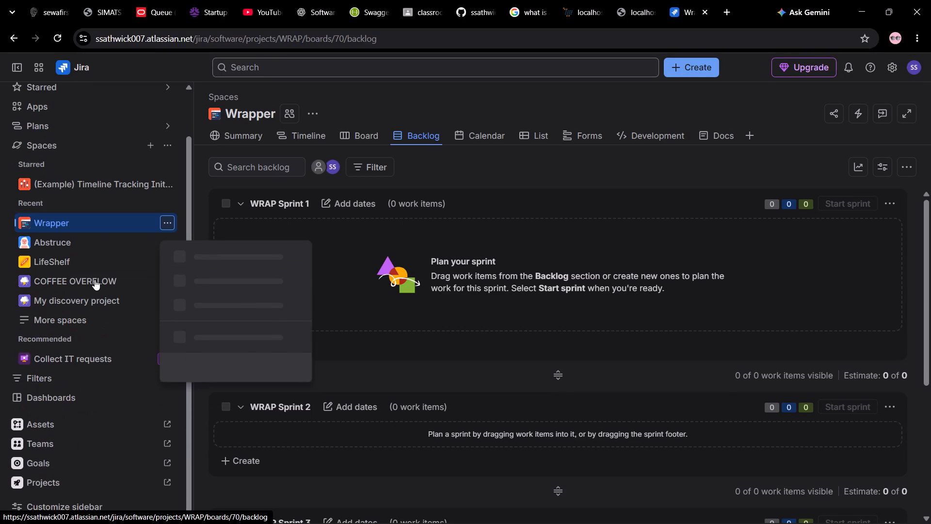
scroll(95, 279, down, 1)
scroll(95, 279, up, 1)
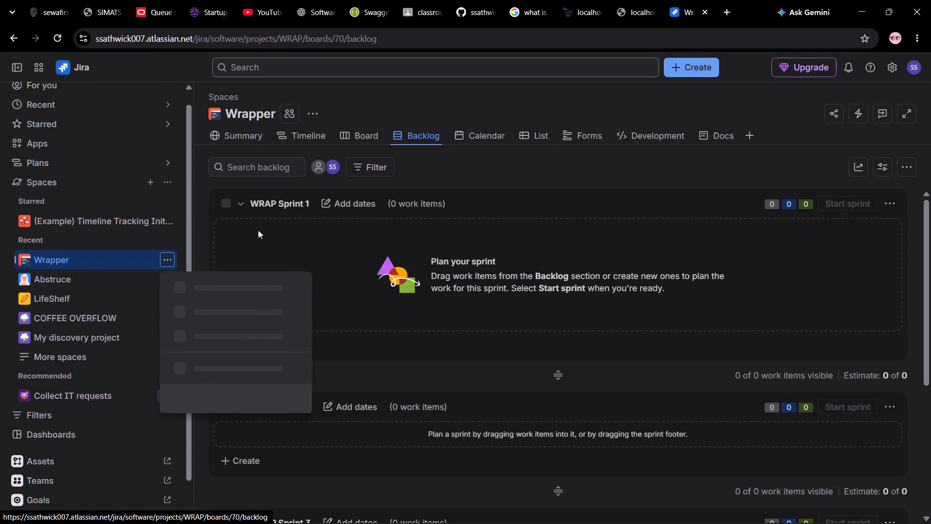
click(275, 233)
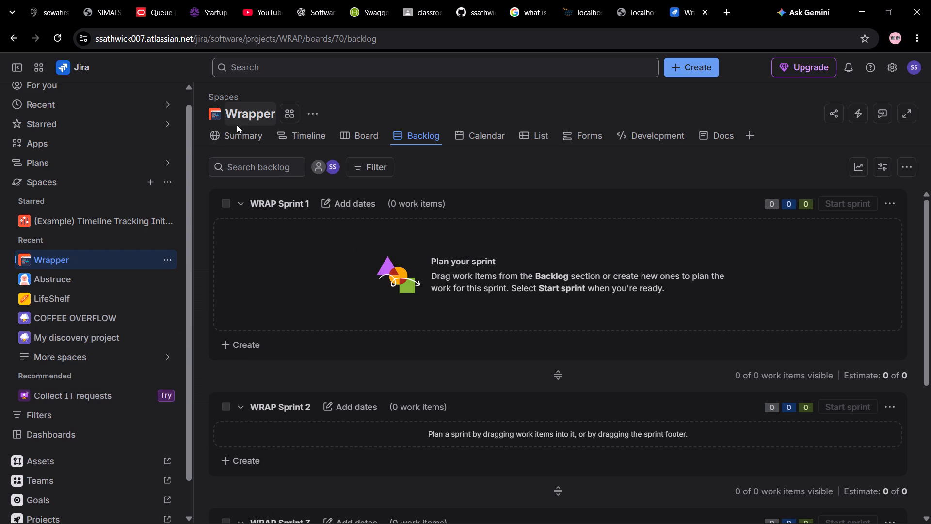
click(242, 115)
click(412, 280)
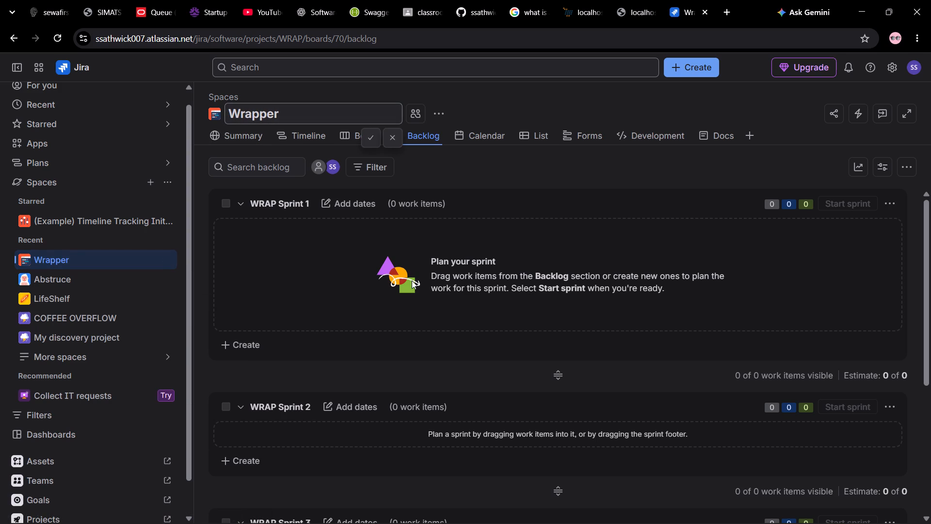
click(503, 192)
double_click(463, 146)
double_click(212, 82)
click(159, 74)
Examine WRAP Sprint 1, 2 and 3 and the Backlog section of the Wrapper space for work items.
scroll(665, 372, down, 3)
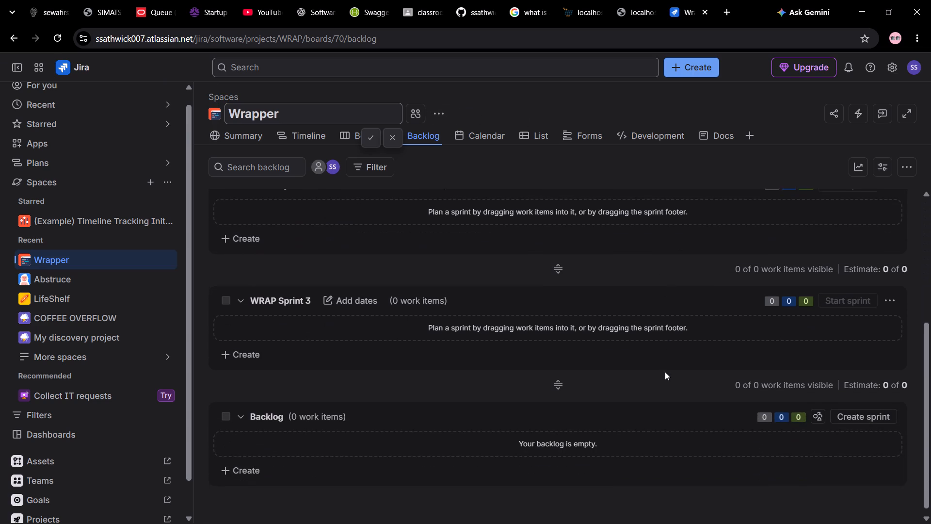
scroll(665, 372, down, 1)
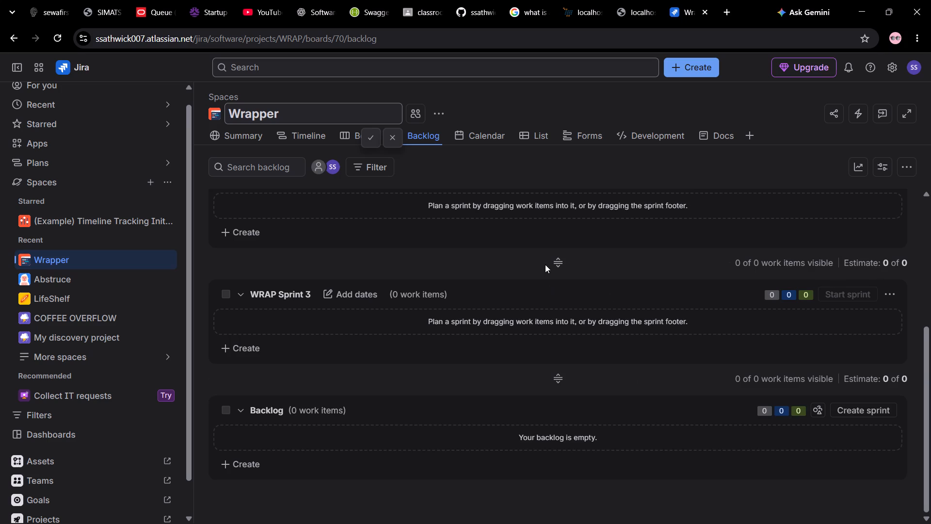
scroll(545, 264, up, 2)
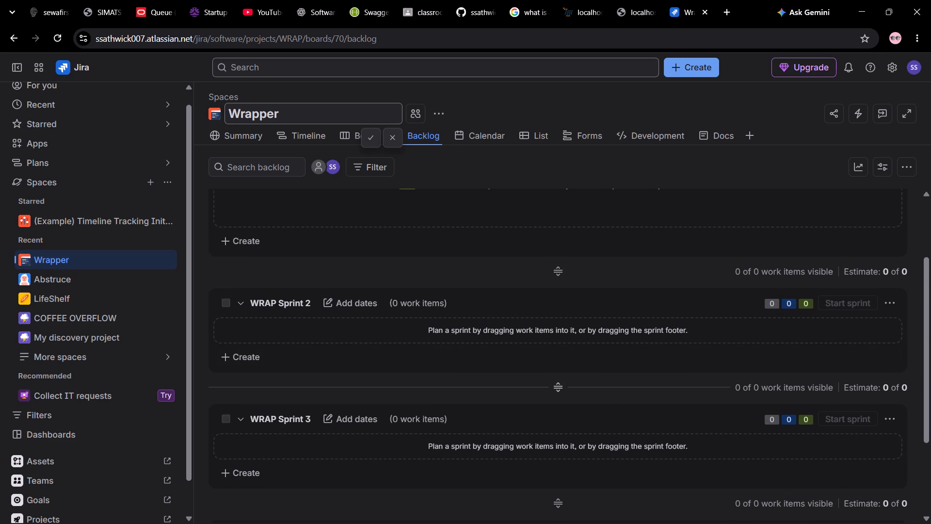
drag(556, 389, 542, 250)
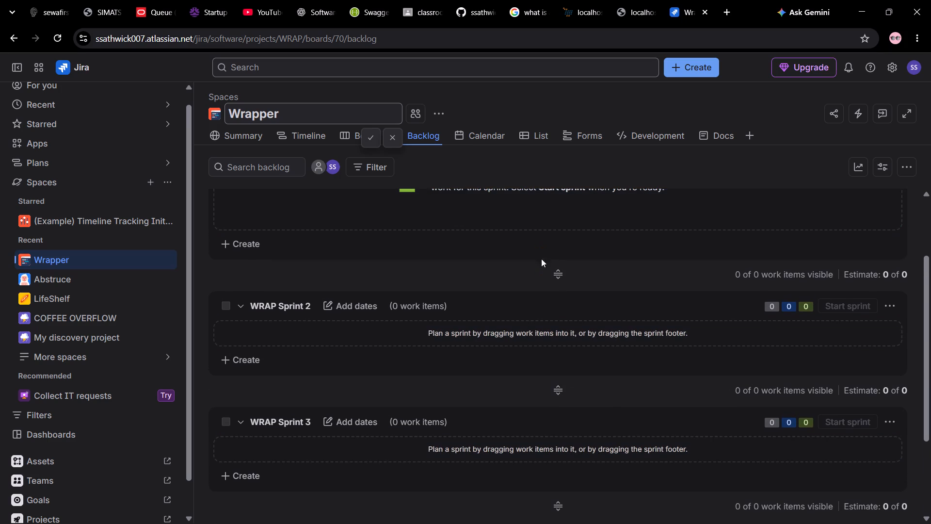
scroll(539, 265, up, 3)
click(443, 293)
triple_click(406, 282)
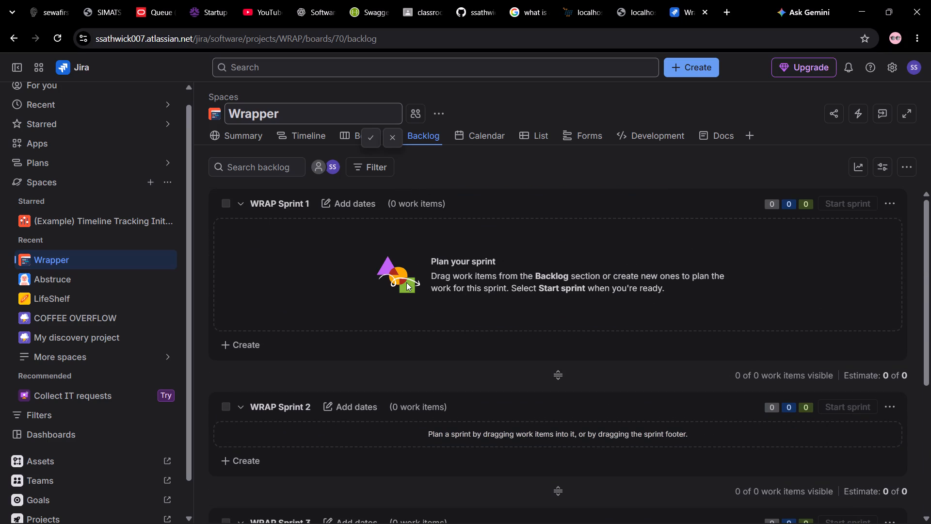
click(225, 201)
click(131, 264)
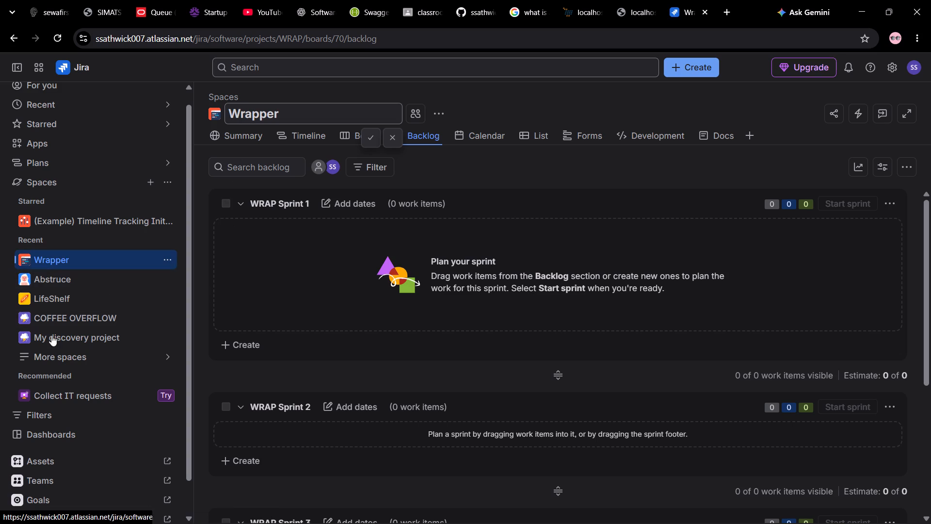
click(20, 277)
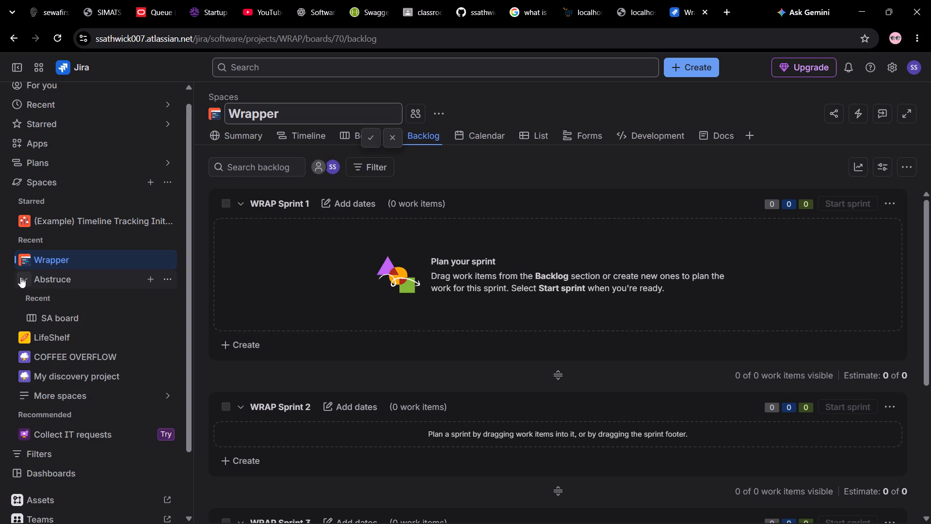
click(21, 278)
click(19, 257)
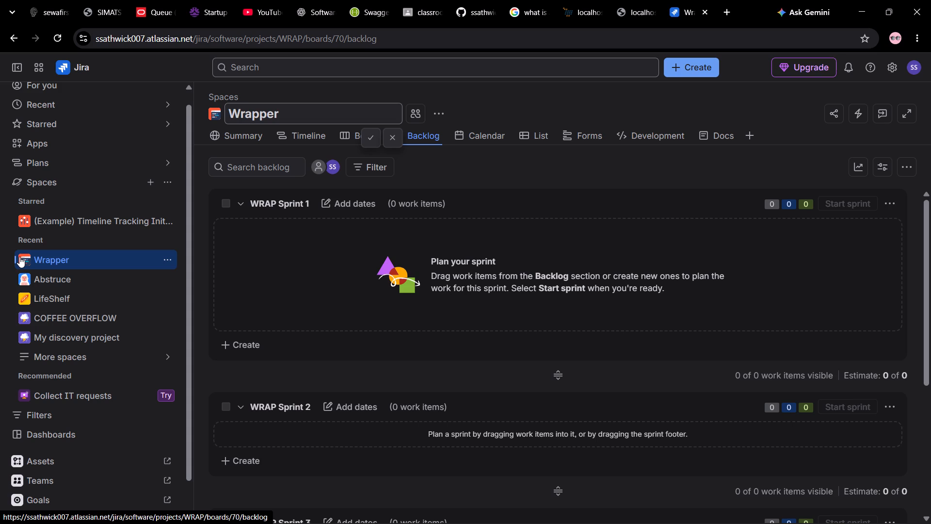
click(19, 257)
Open the Calendar view of the Wrapper space and look through the month and the unscheduled work.
click(491, 135)
click(366, 140)
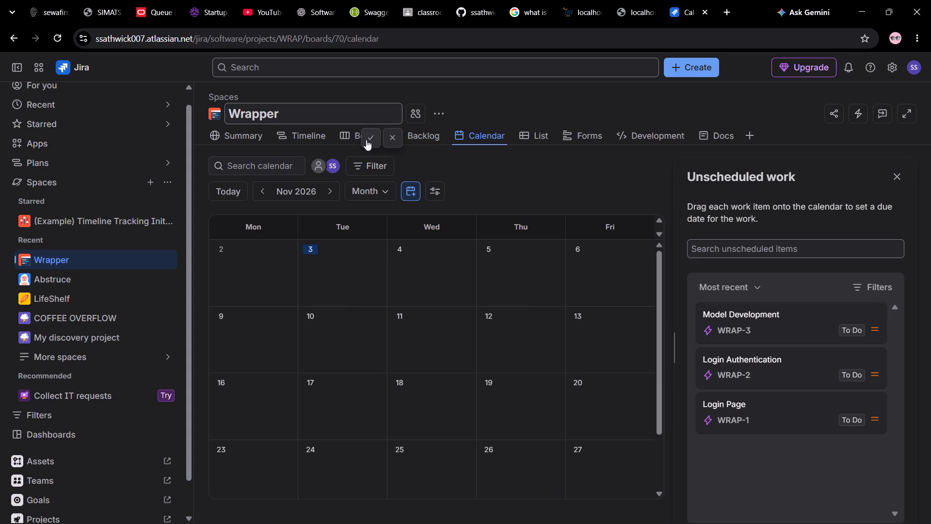
click(480, 163)
scroll(419, 329, down, 2)
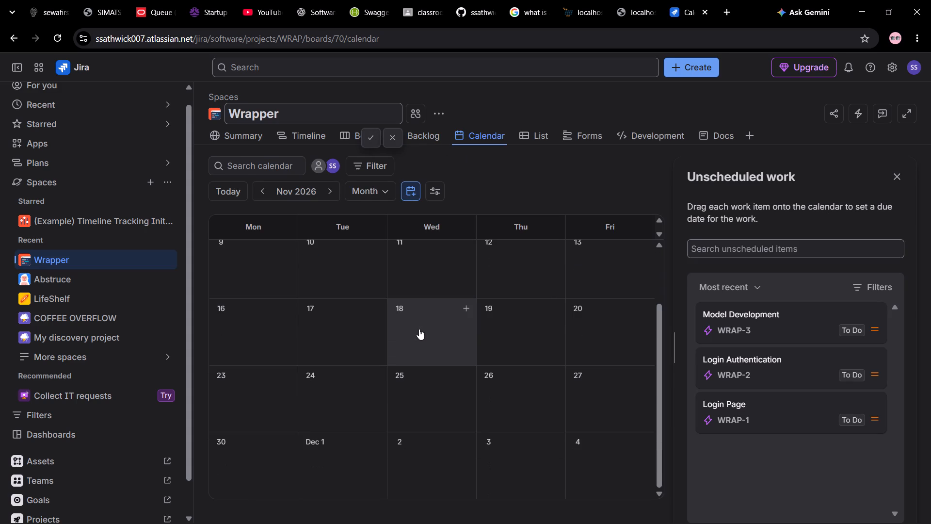
scroll(419, 329, down, 1)
scroll(419, 329, up, 3)
Open the List view of the Wrapper space and cancel the pending space name edit.
click(547, 138)
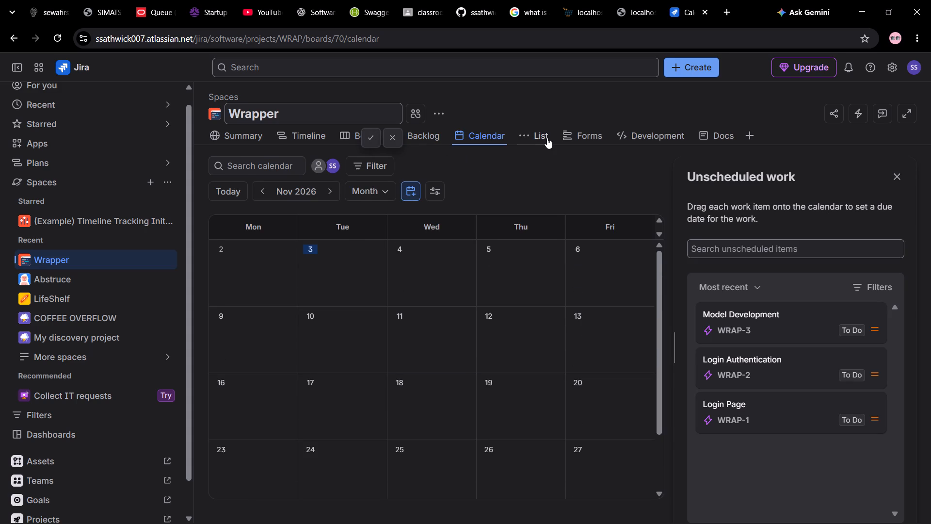
click(396, 141)
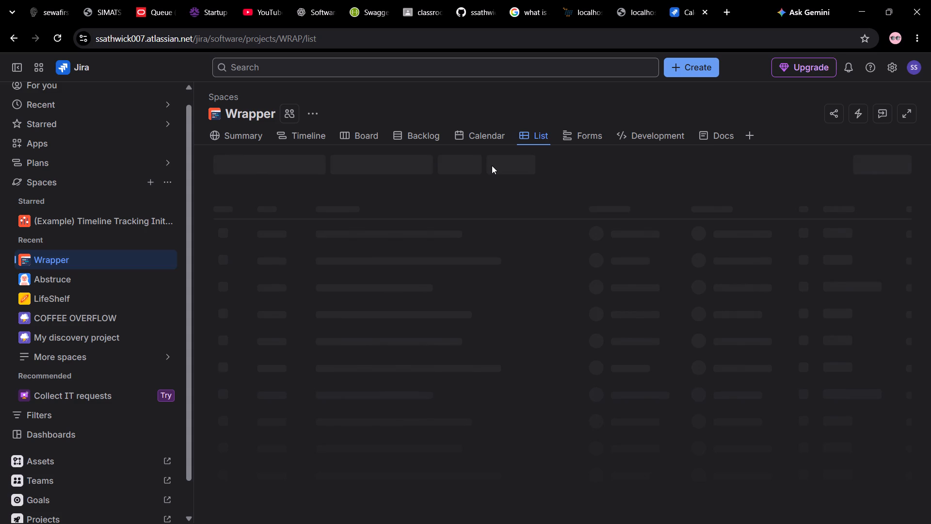
click(492, 165)
Open the Development view of the Wrapper space.
click(641, 140)
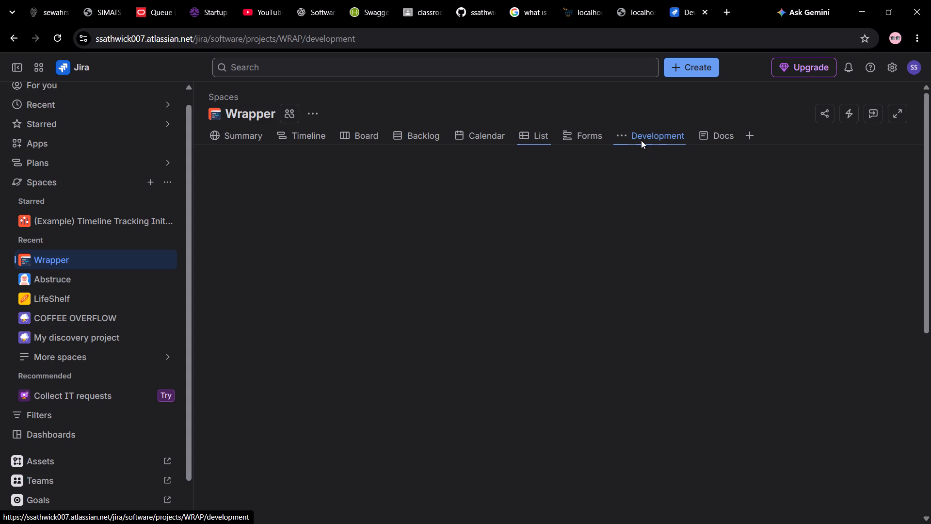
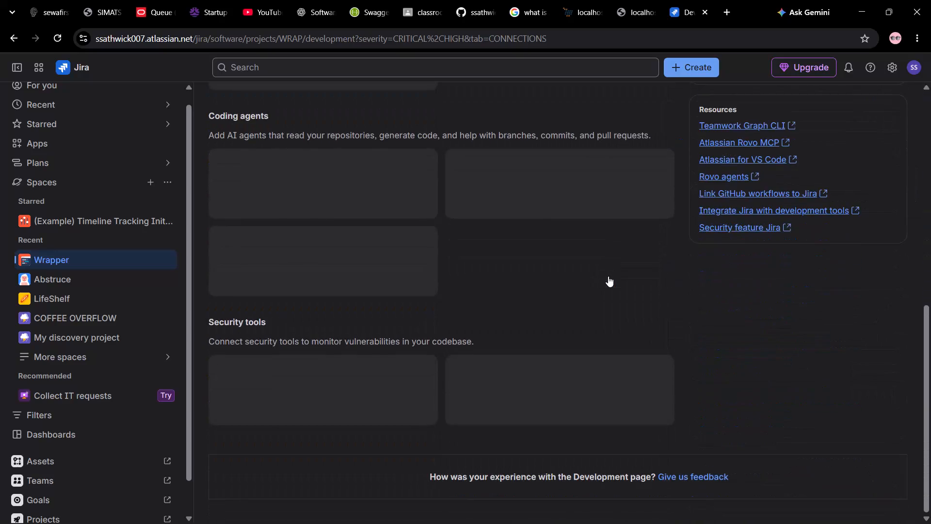
Look through the key metrics, connections and resources in the Development view of the Wrapper space.
scroll(608, 276, up, 5)
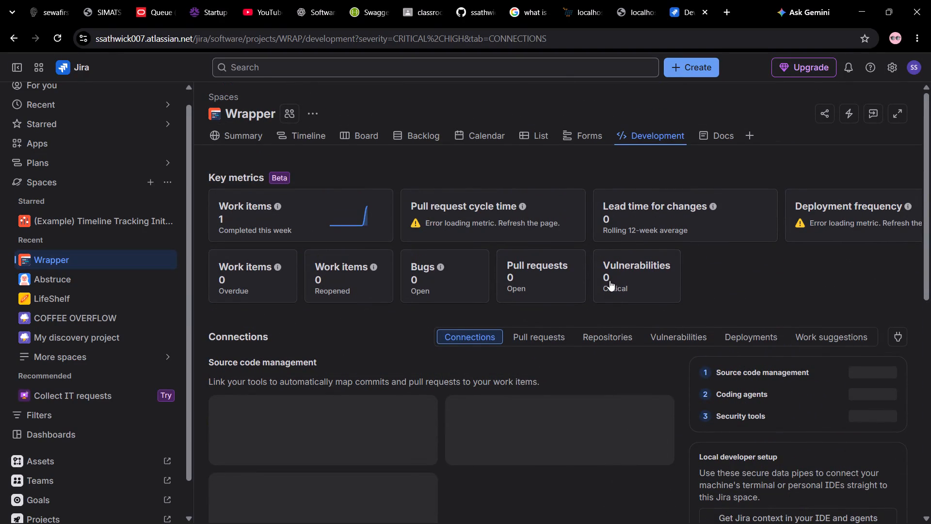
scroll(516, 274, up, 1)
scroll(626, 225, left, 4)
scroll(626, 225, down, 7)
scroll(626, 225, up, 6)
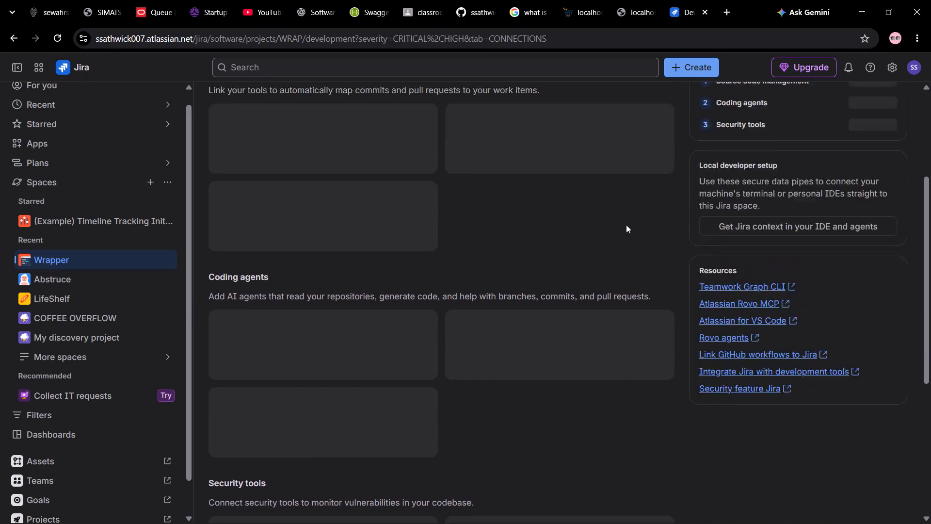
Open the List view of the Wrapper space.
click(544, 138)
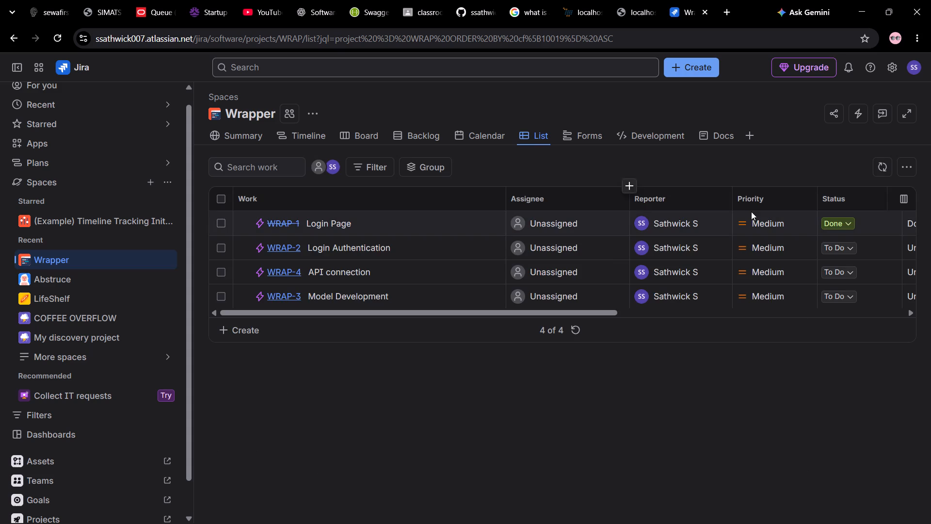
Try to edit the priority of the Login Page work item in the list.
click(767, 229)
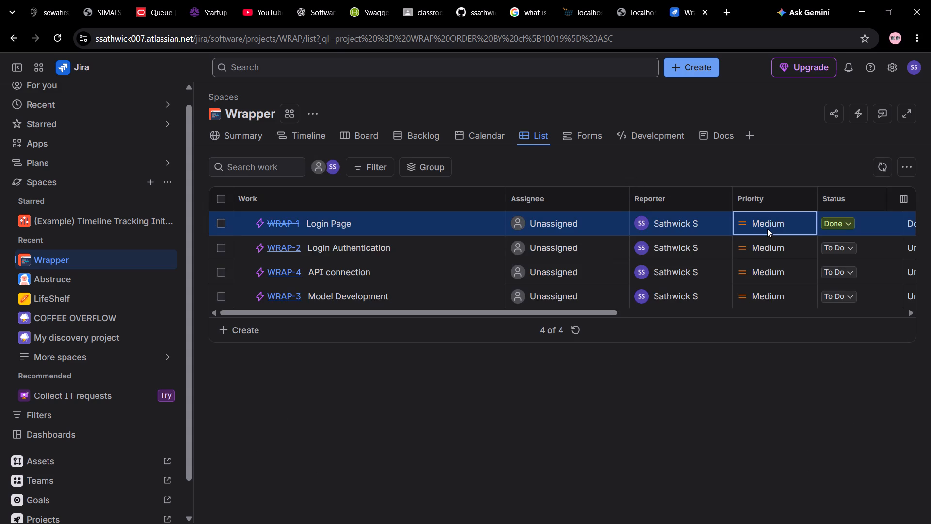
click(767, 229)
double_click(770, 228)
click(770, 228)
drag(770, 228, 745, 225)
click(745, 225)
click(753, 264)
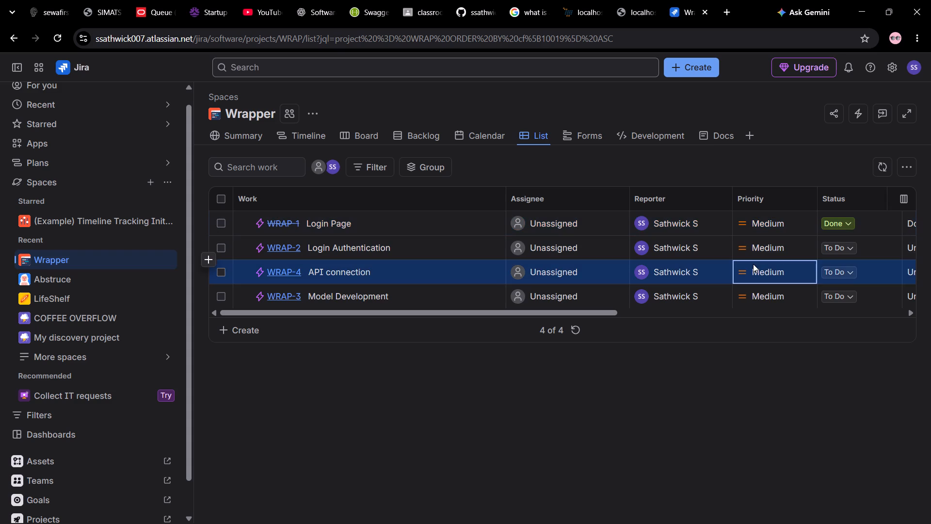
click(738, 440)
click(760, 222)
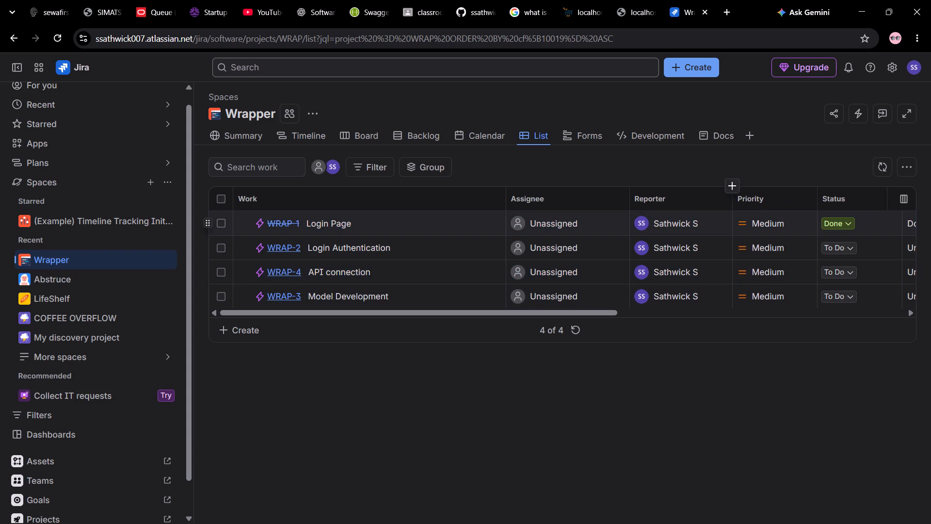
Sort the list of work items by Priority in ascending order.
click(768, 205)
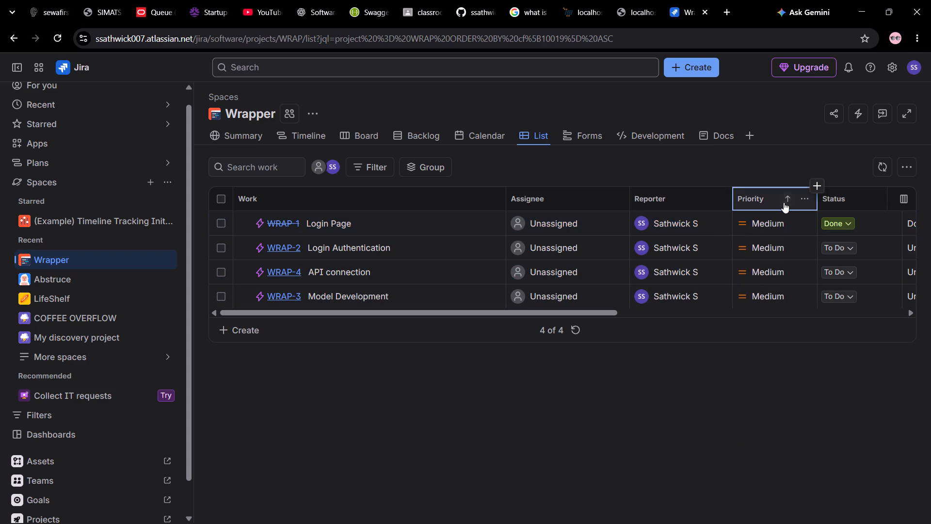
click(789, 201)
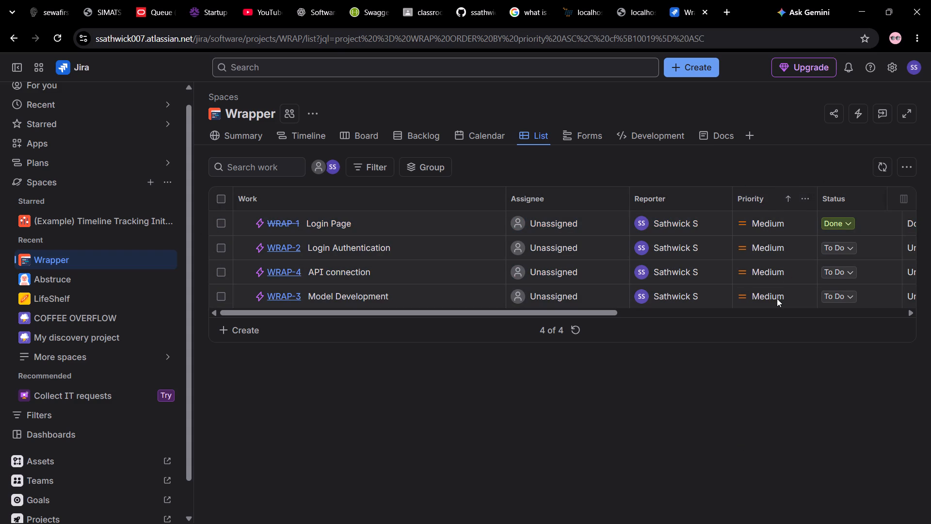
drag(777, 298, 803, 250)
click(775, 376)
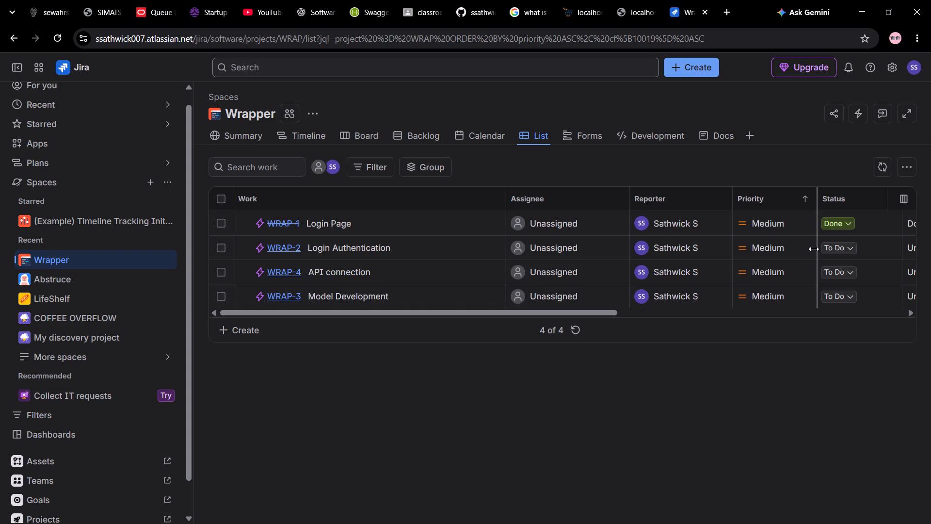
Set the MosCow value of Login Authentication to Could Have and of API connection to Should Have.
scroll(814, 249, left, 8)
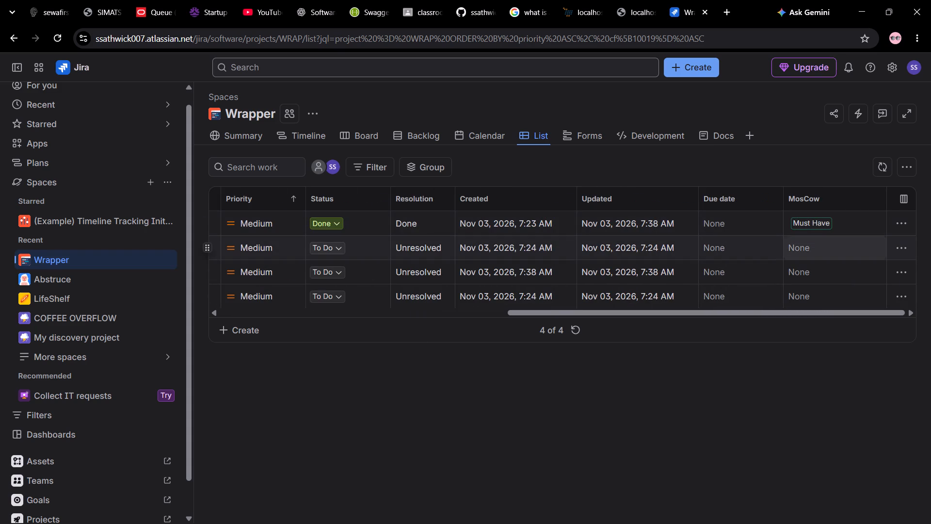
click(802, 250)
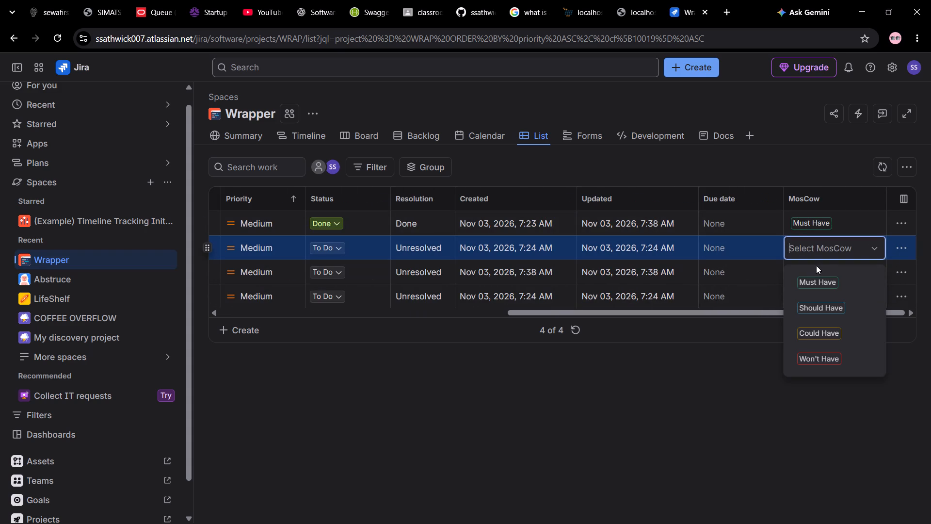
click(812, 329)
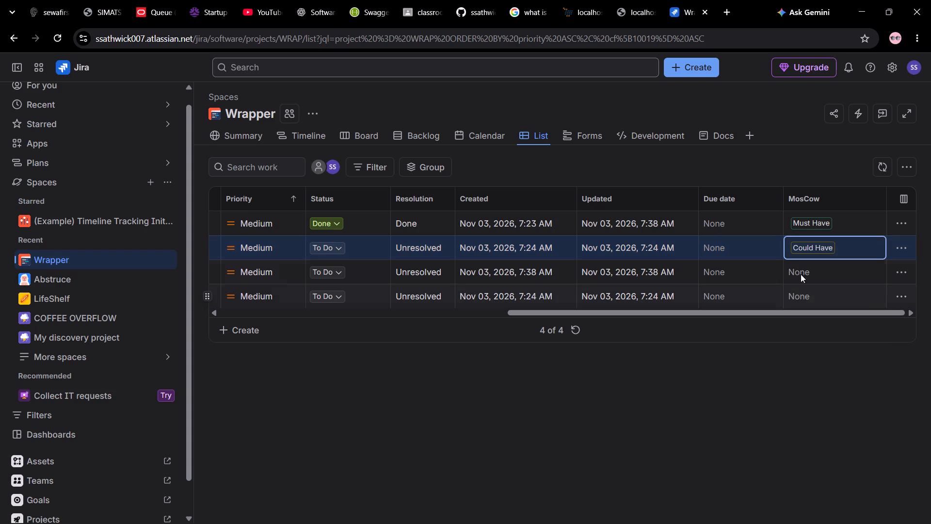
click(800, 274)
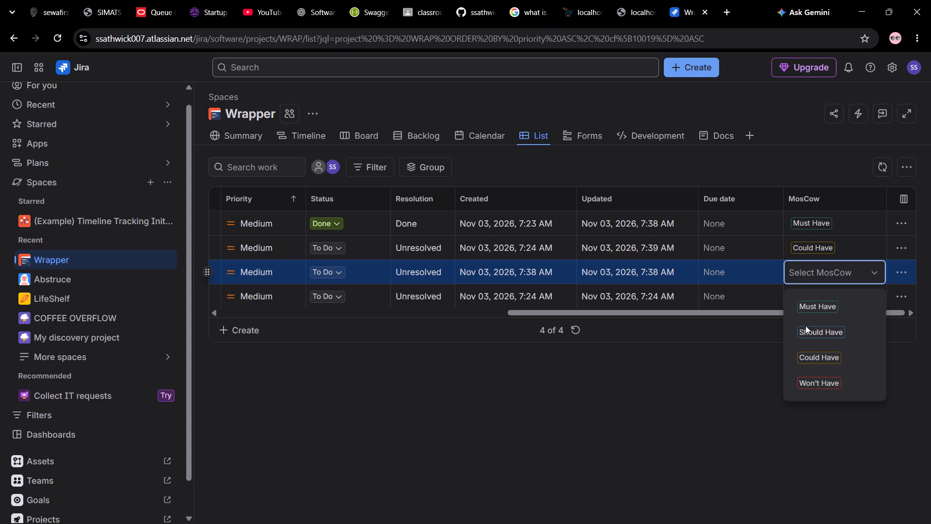
click(808, 322)
click(808, 289)
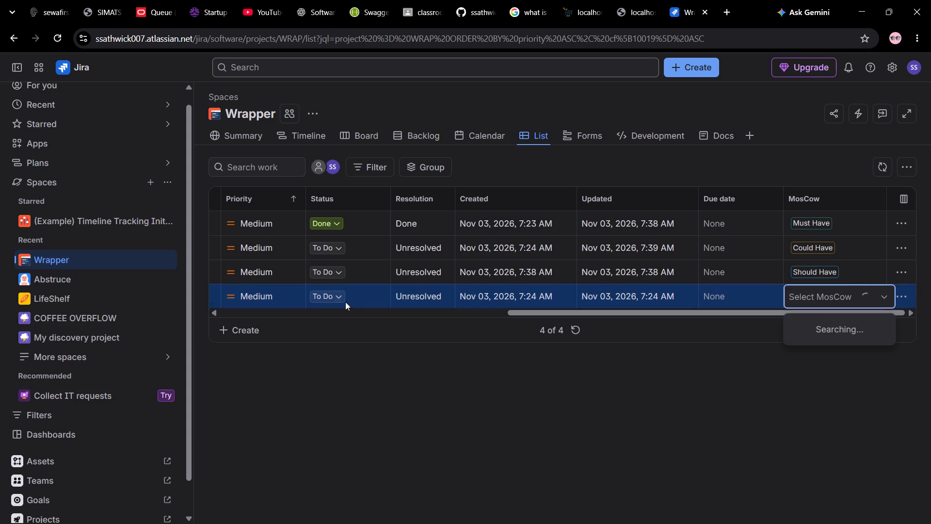
Set the status of API connection and Login Authentication to In Progress, and of Model Development to Done.
click(343, 275)
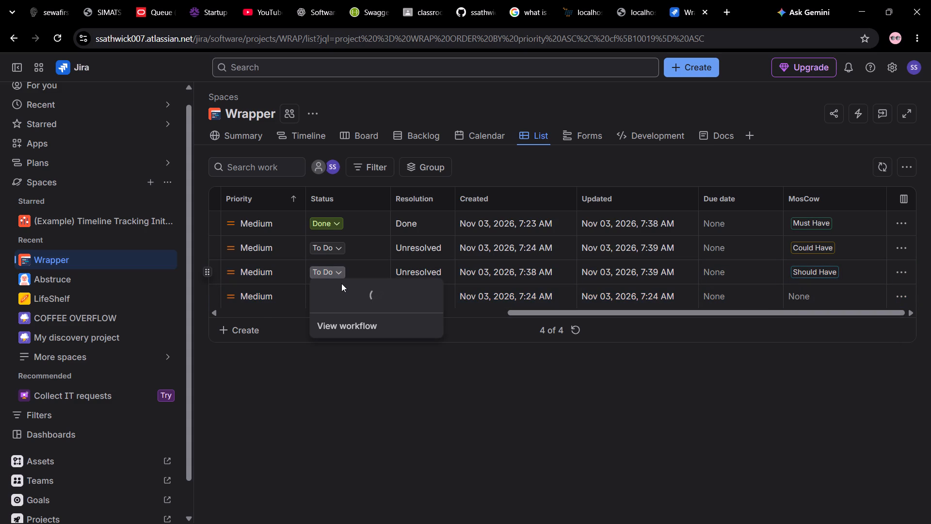
click(343, 291)
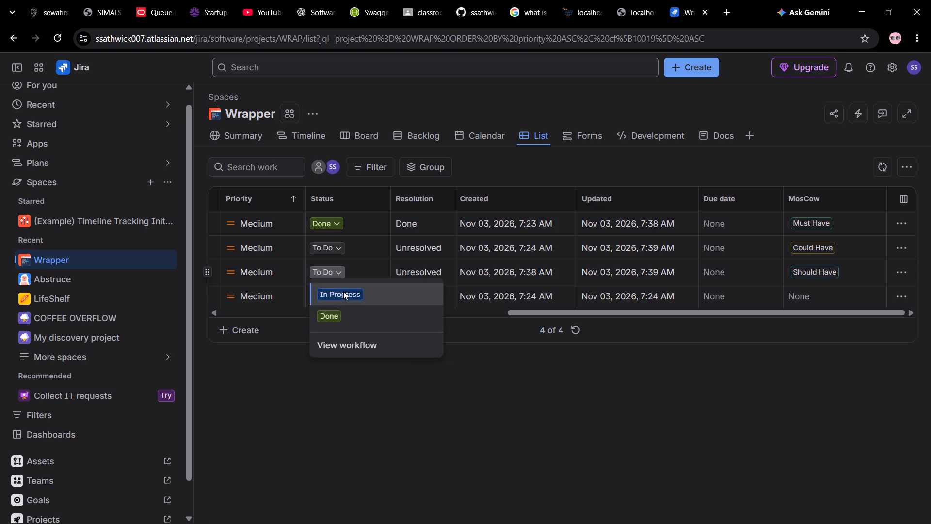
click(331, 252)
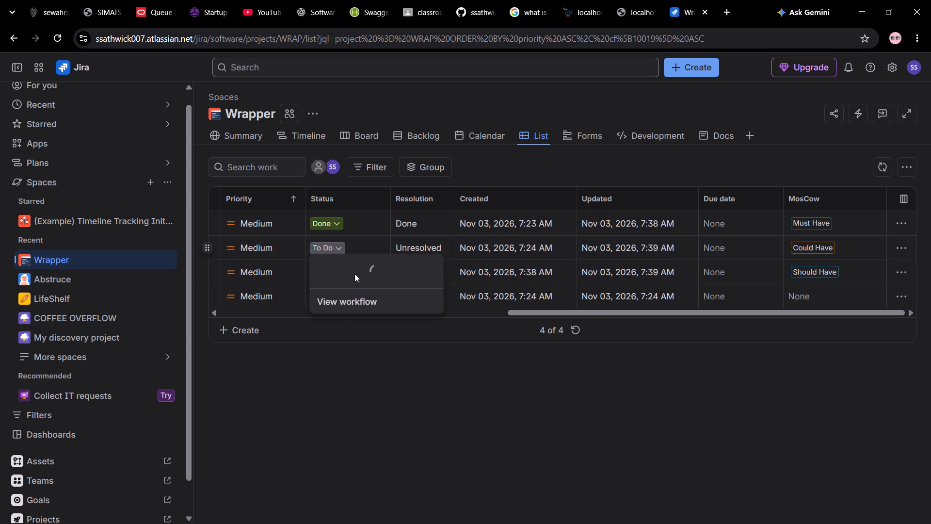
click(354, 274)
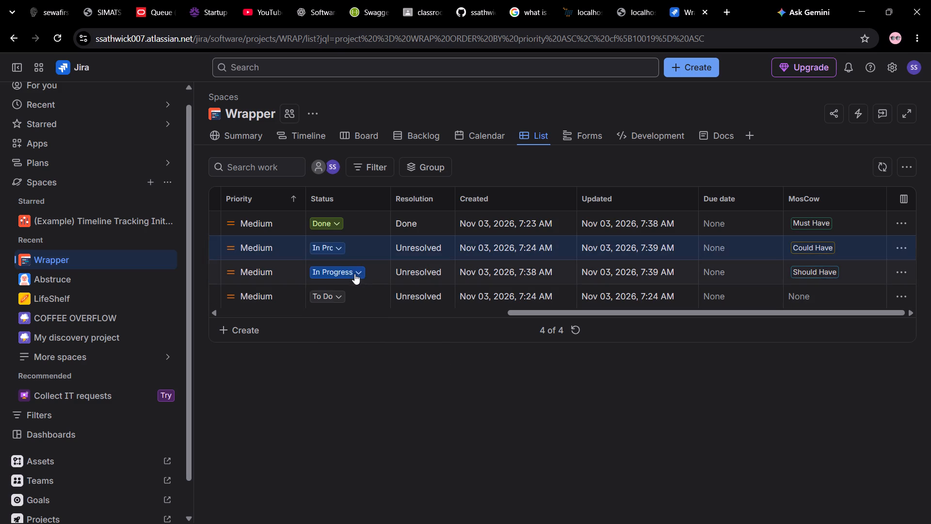
click(340, 293)
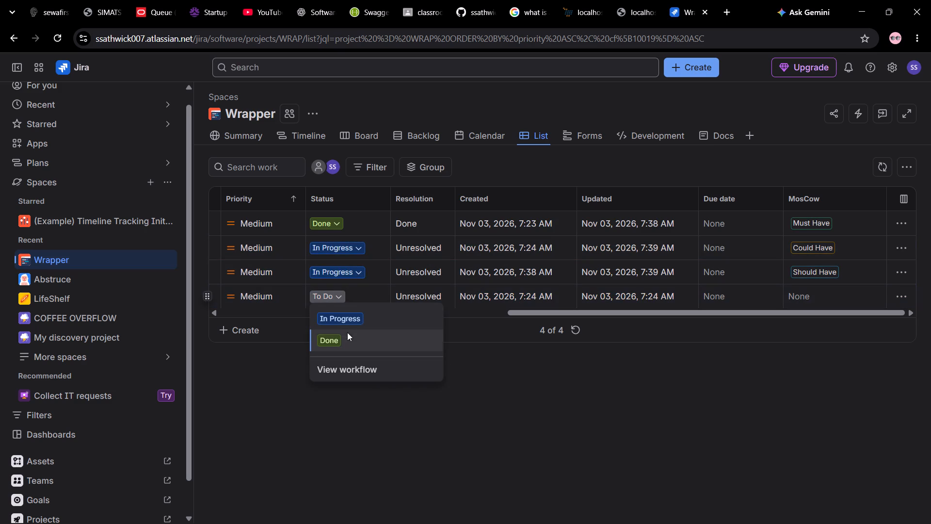
click(338, 349)
click(413, 367)
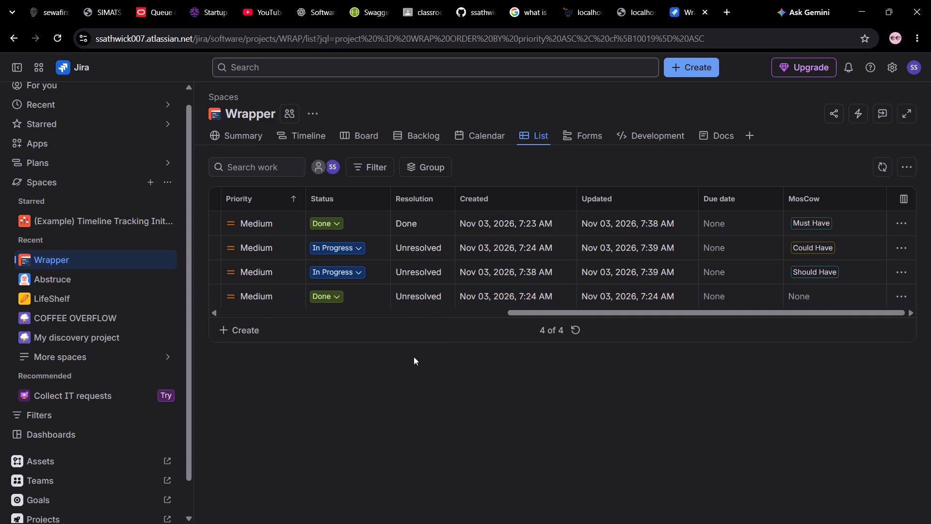
click(412, 248)
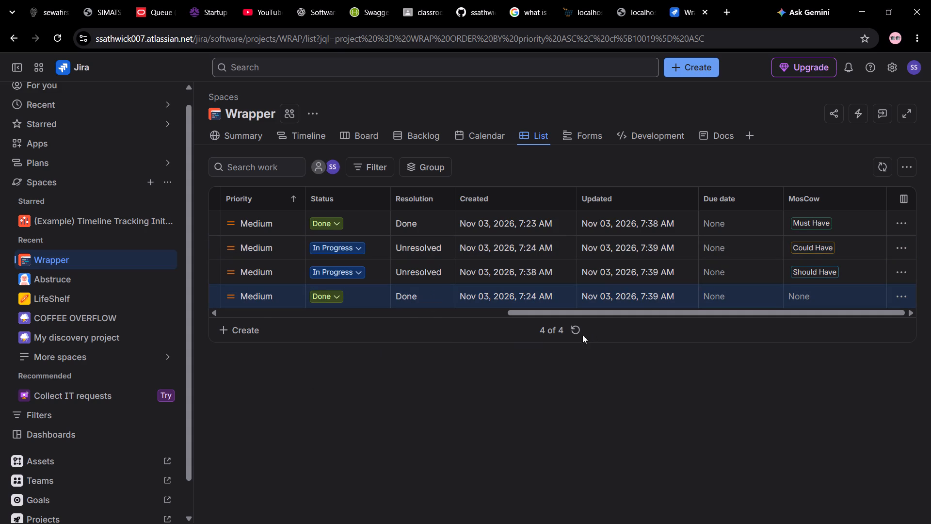
Set the MosCow value of Model Development to Won't Have.
click(813, 297)
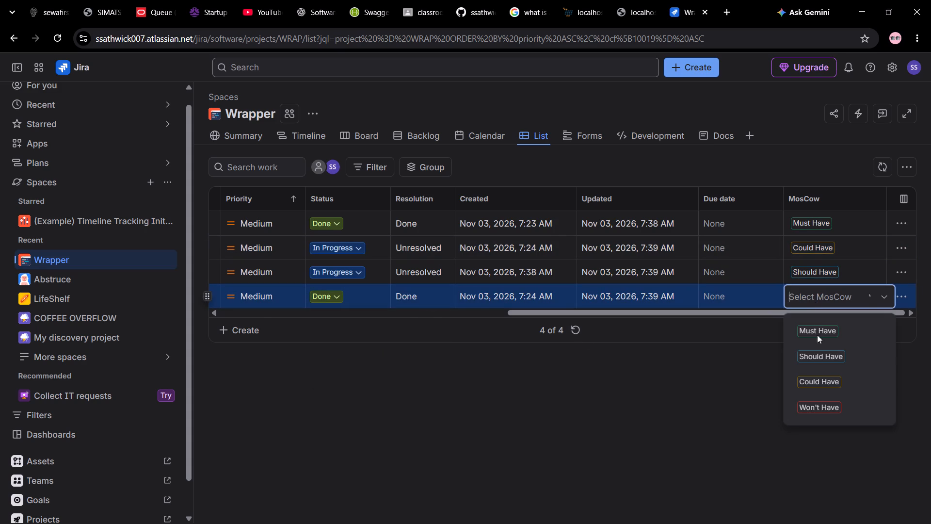
click(811, 410)
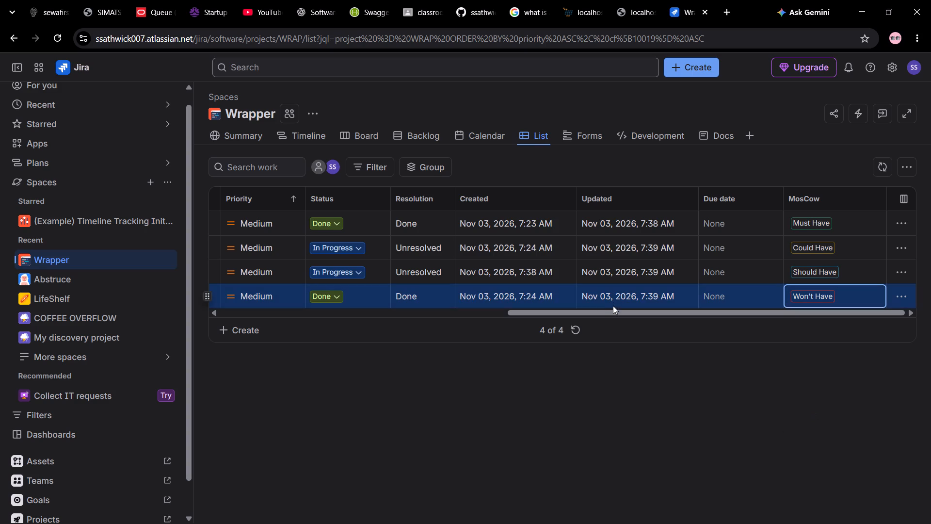
Refresh the list and look over the work items with their assignees, reporters, priorities and statuses.
click(579, 333)
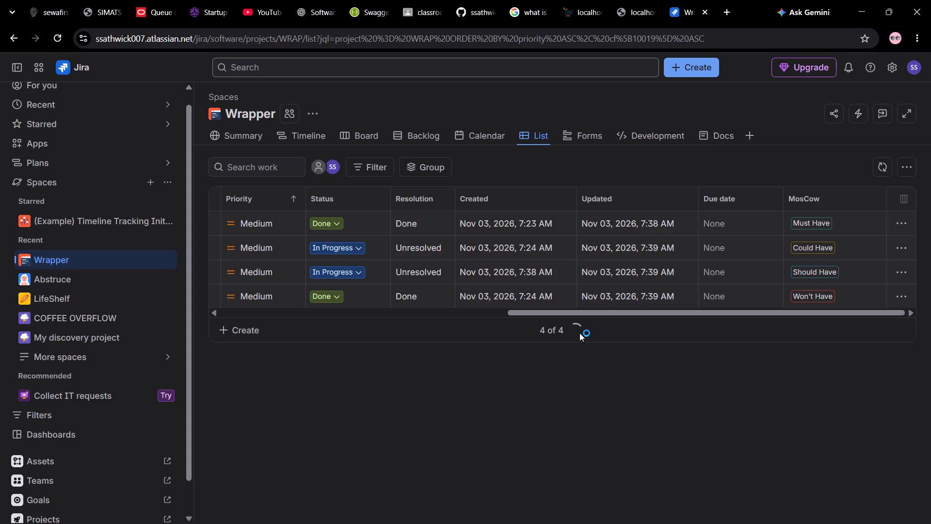
scroll(560, 249, right, 5)
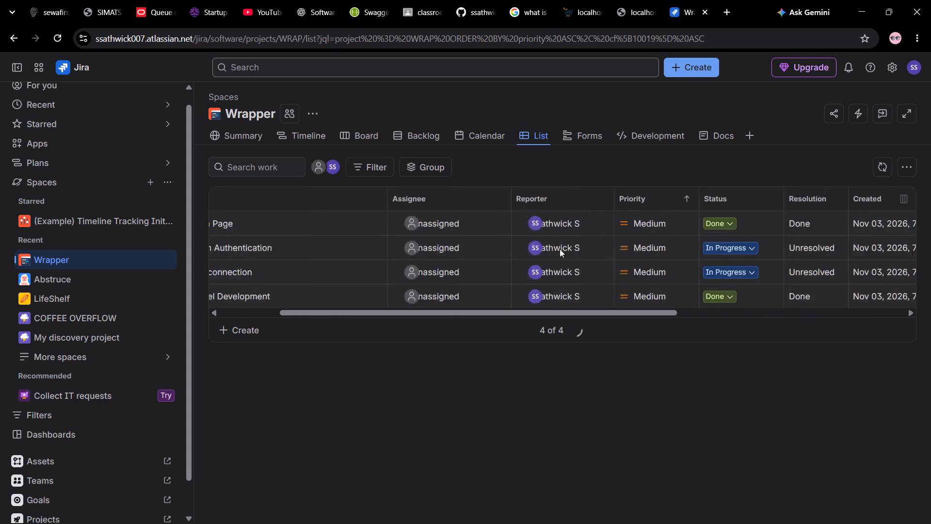
scroll(560, 249, right, 3)
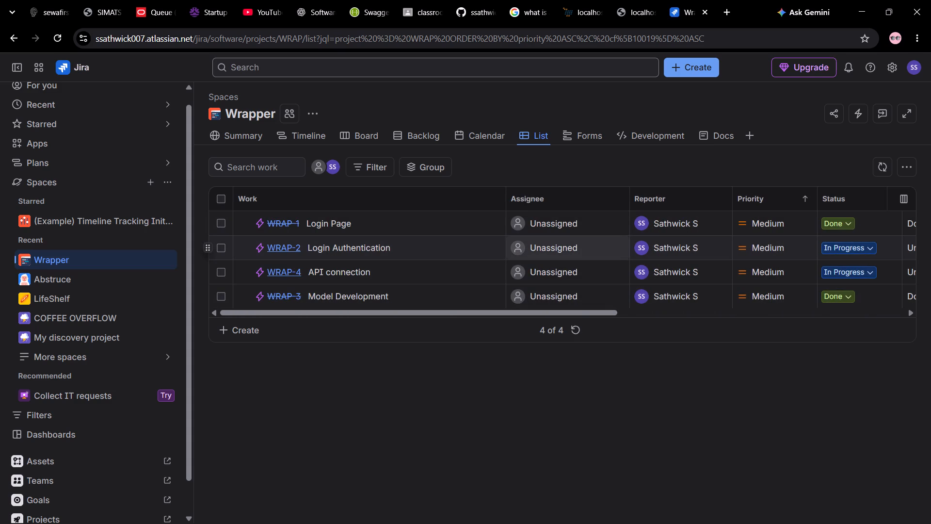
scroll(560, 249, down, 2)
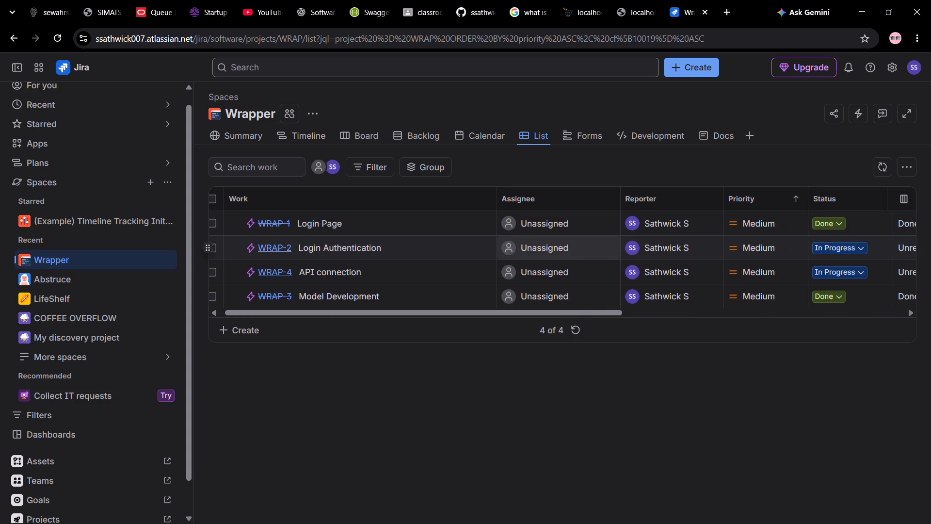
scroll(560, 249, down, 1)
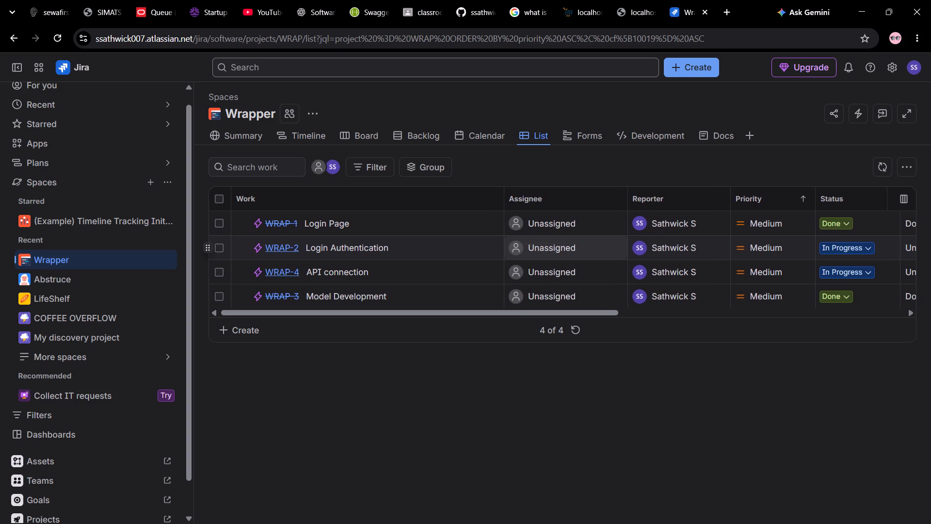
scroll(560, 249, down, 3)
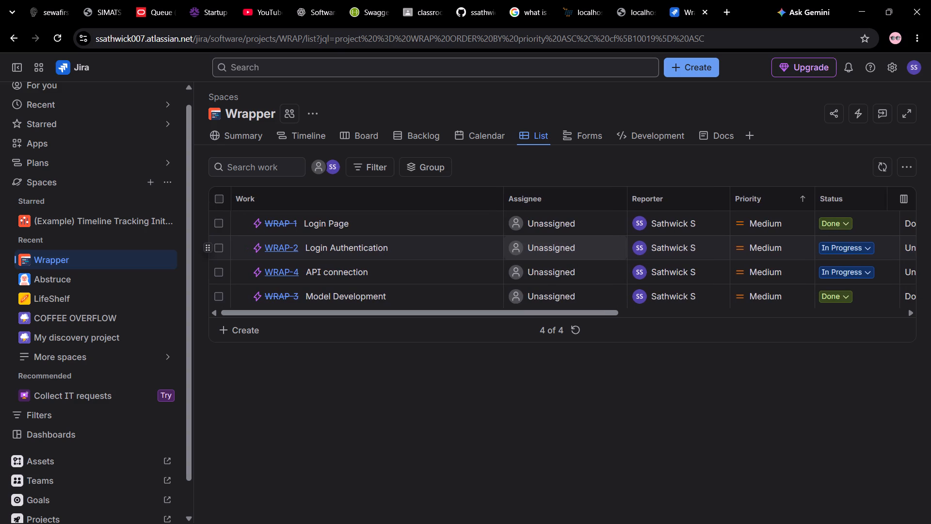
scroll(560, 249, down, 6)
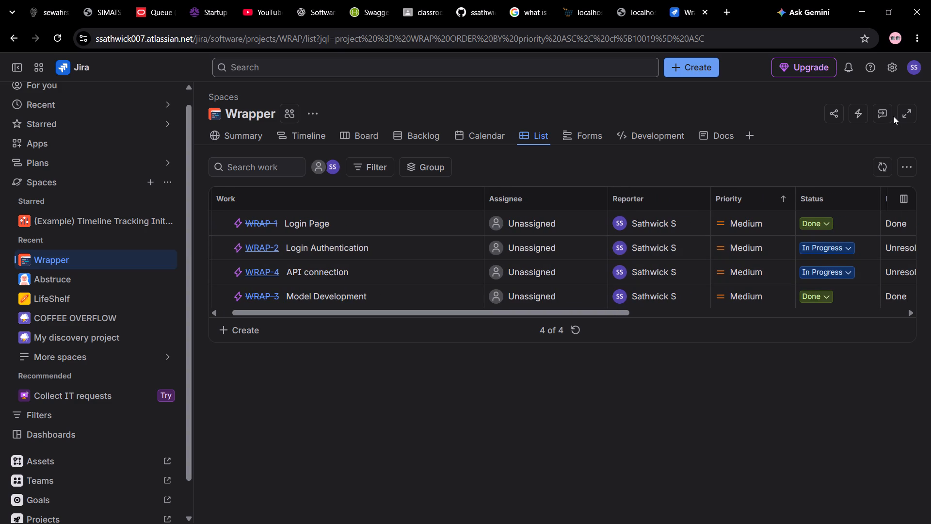
Minimize the browser window showing the Wrapper space.
click(862, 10)
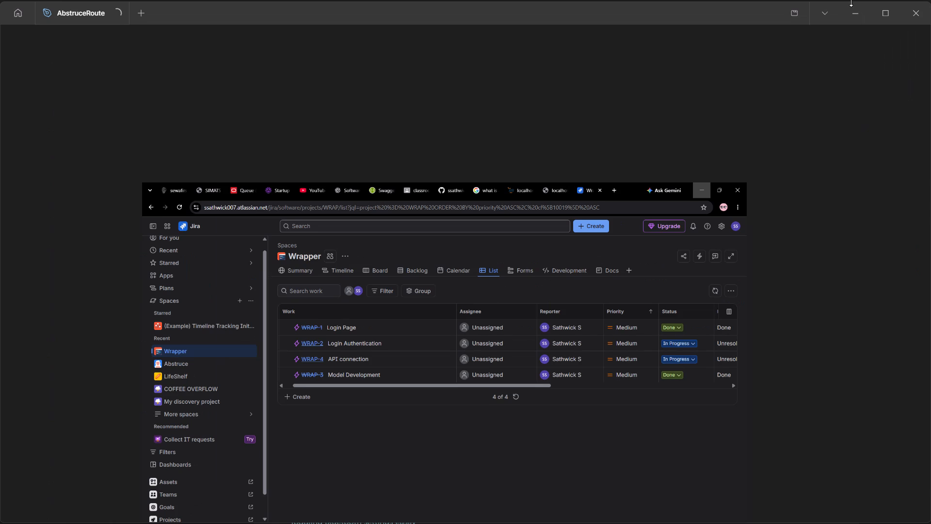
Minimize the Figma window showing AbstruceRoute.
click(851, 7)
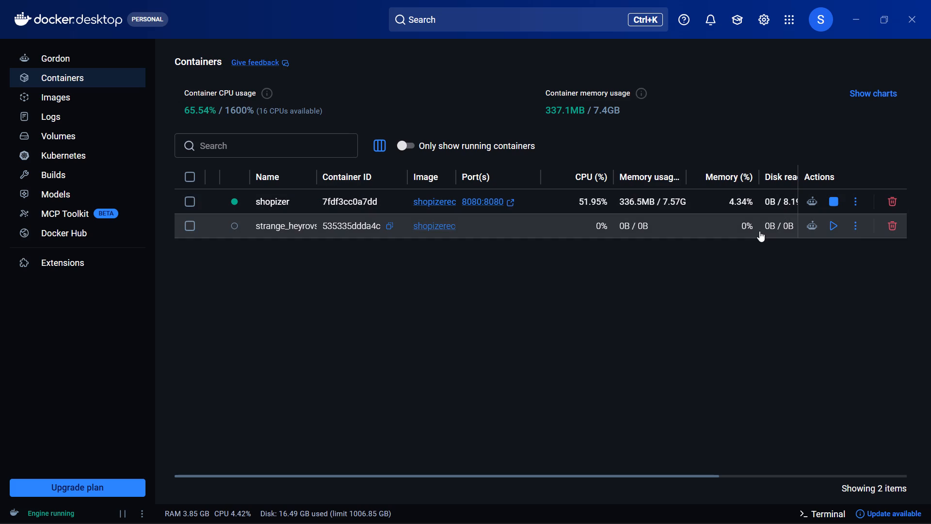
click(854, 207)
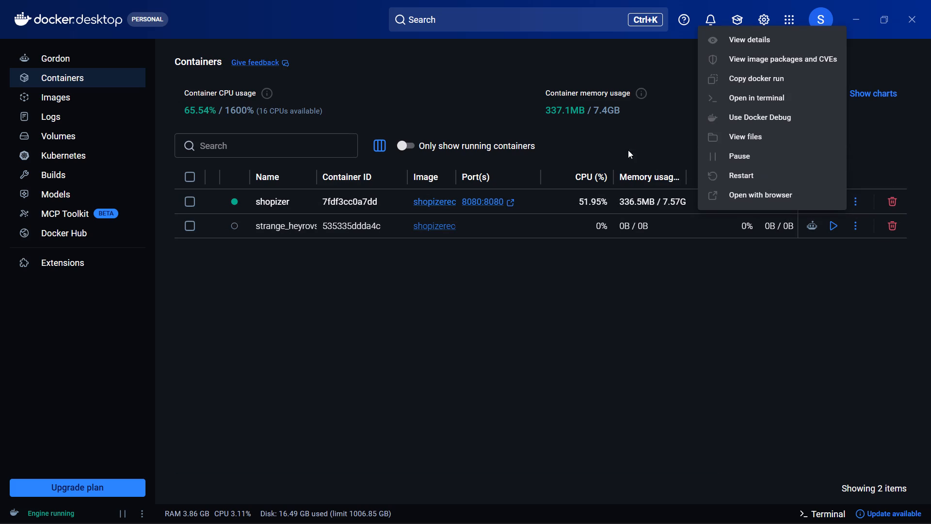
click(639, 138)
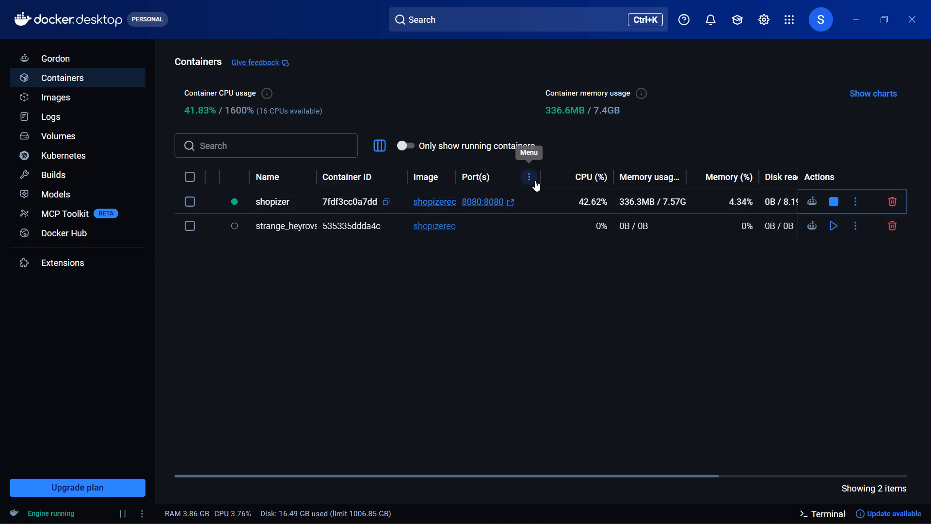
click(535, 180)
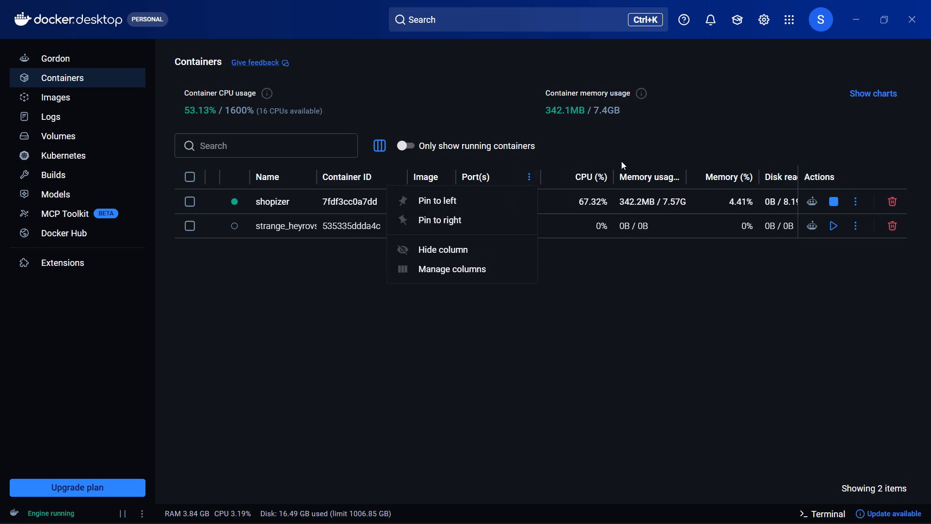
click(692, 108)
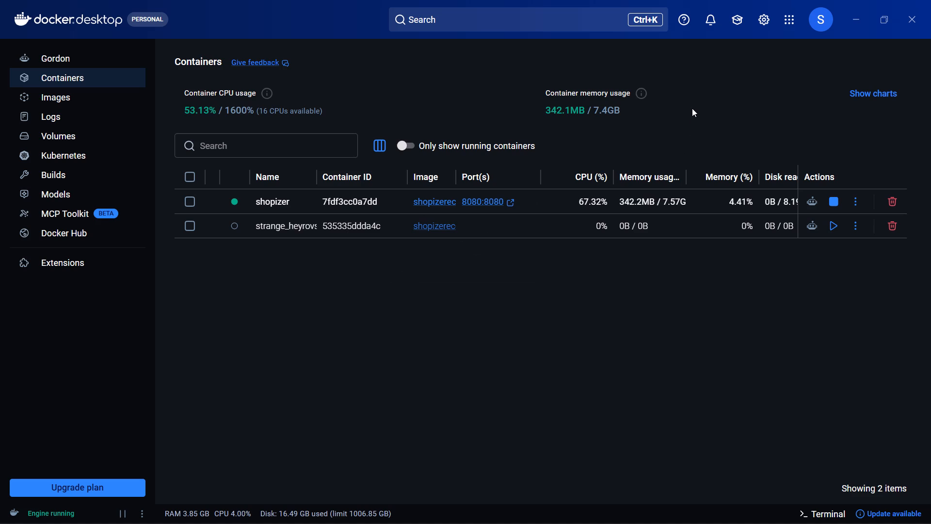
Minimize the Docker Desktop window and the Chrome window to show the desktop.
click(851, 16)
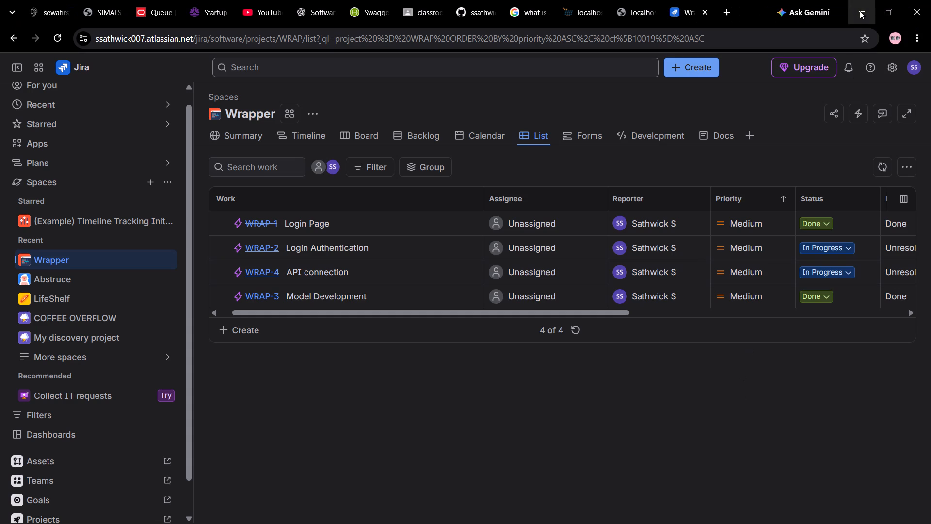
click(860, 11)
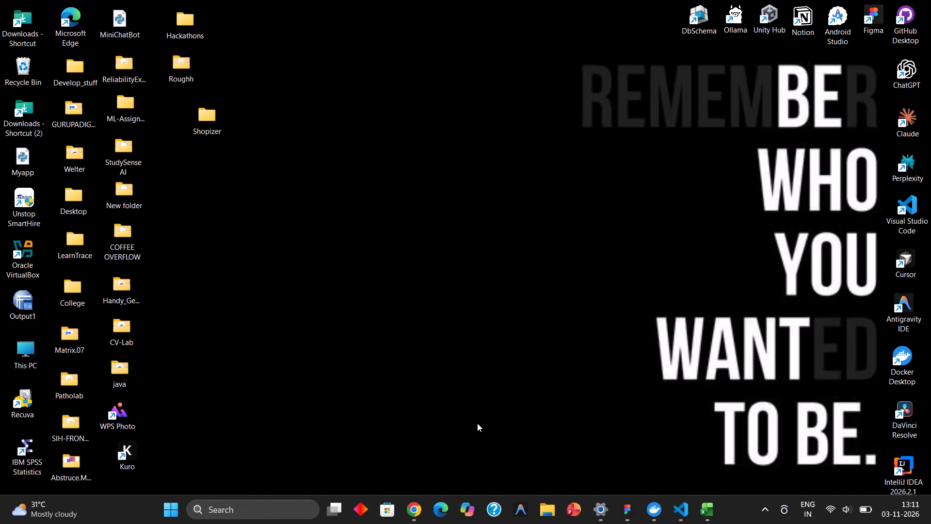
key(alt+Tab)
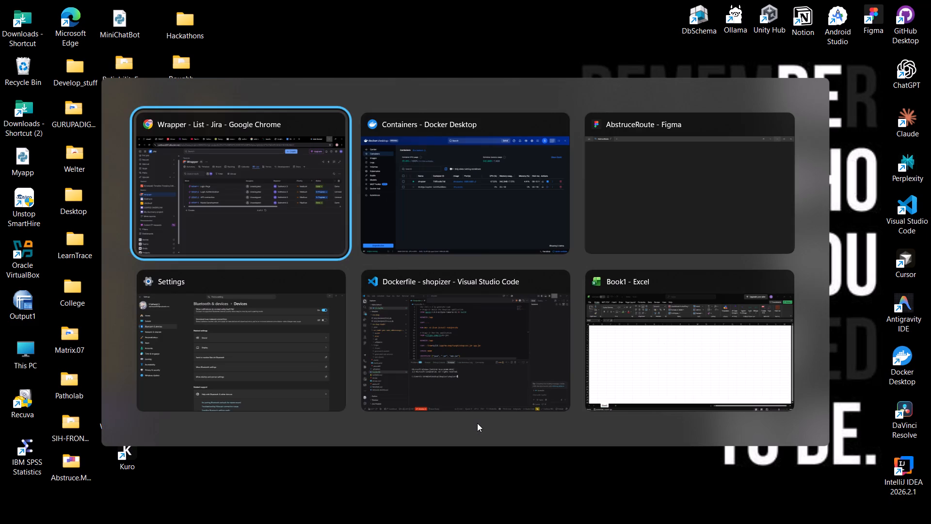
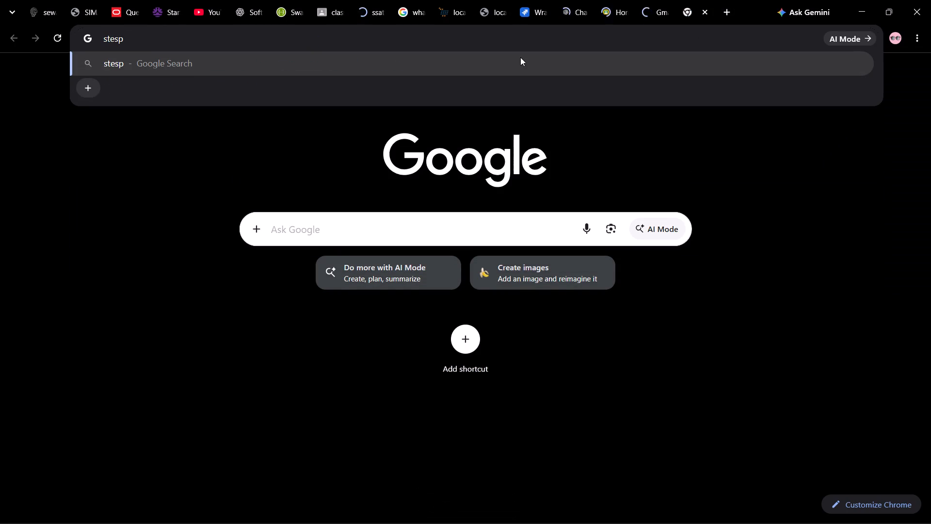
Continue the Google search query with "to follow to connect" to look up connection steps.
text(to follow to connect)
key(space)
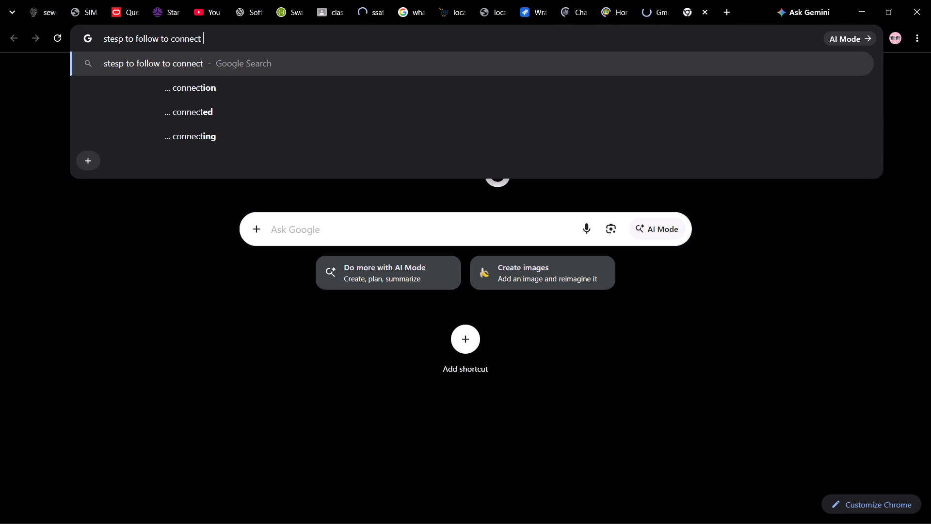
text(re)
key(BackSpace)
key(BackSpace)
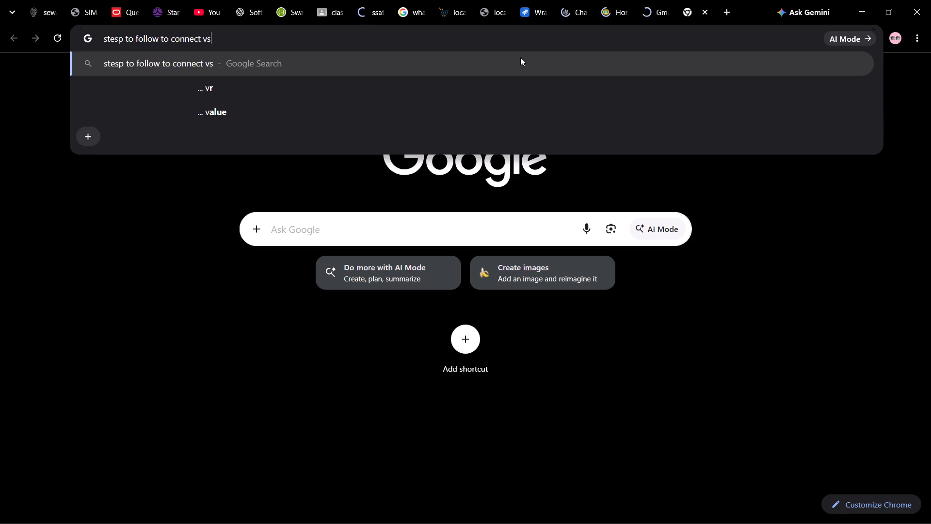